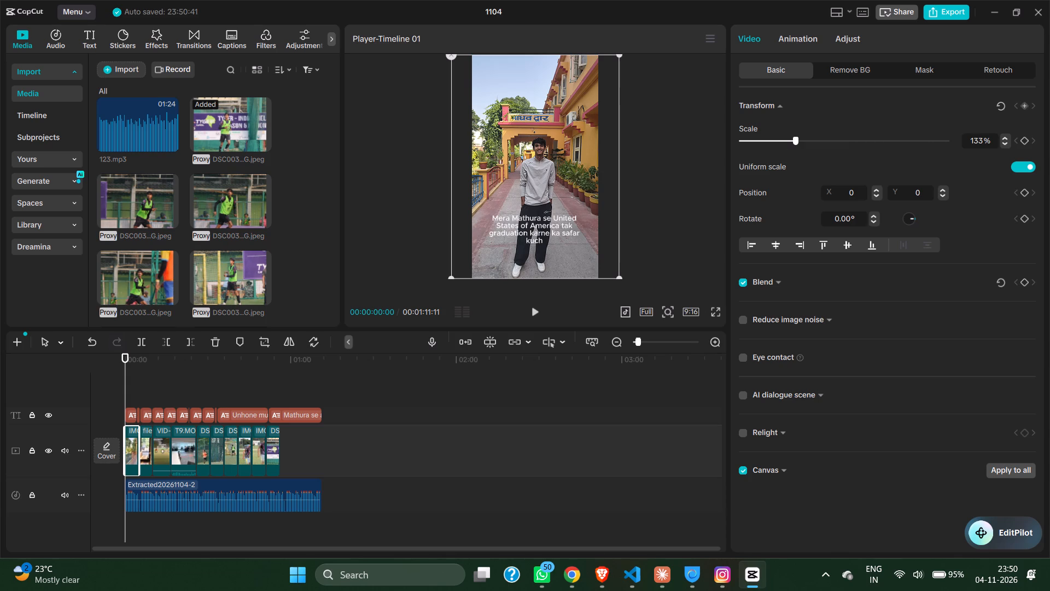
Animate a zoom-in on the first clip with a transform keyframe at its start and a 243% scale keyframe at 00:00:03:24.
click(1022, 105)
drag(127, 370, 129, 362)
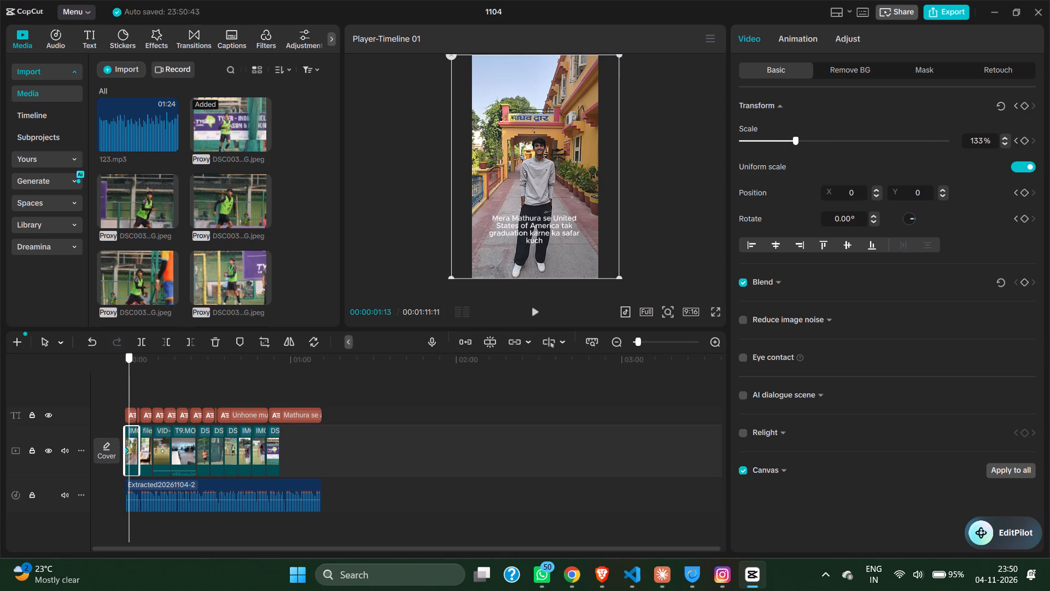
drag(129, 362, 137, 362)
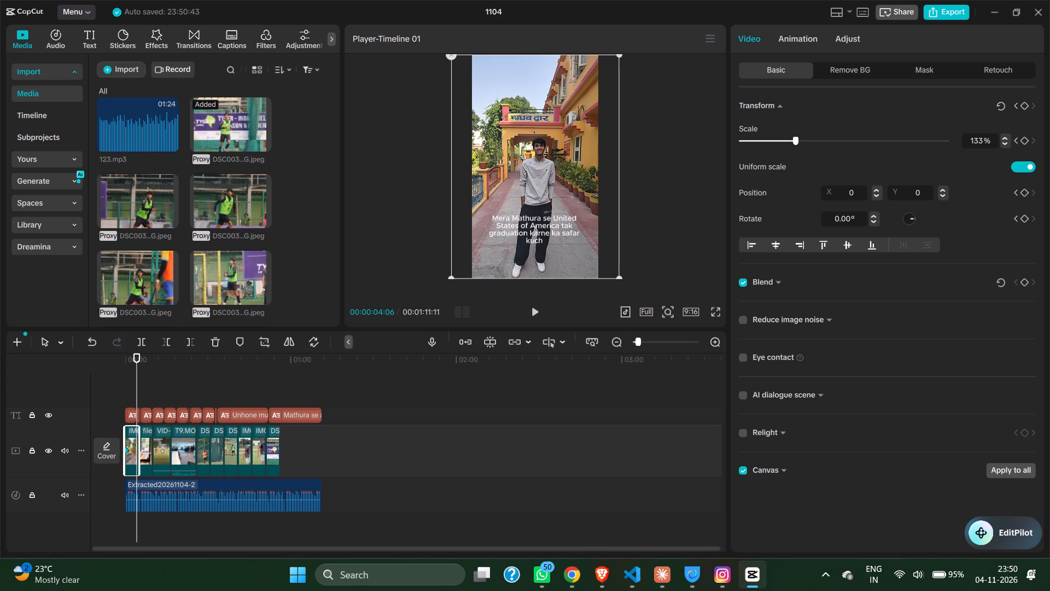
drag(137, 362, 119, 365)
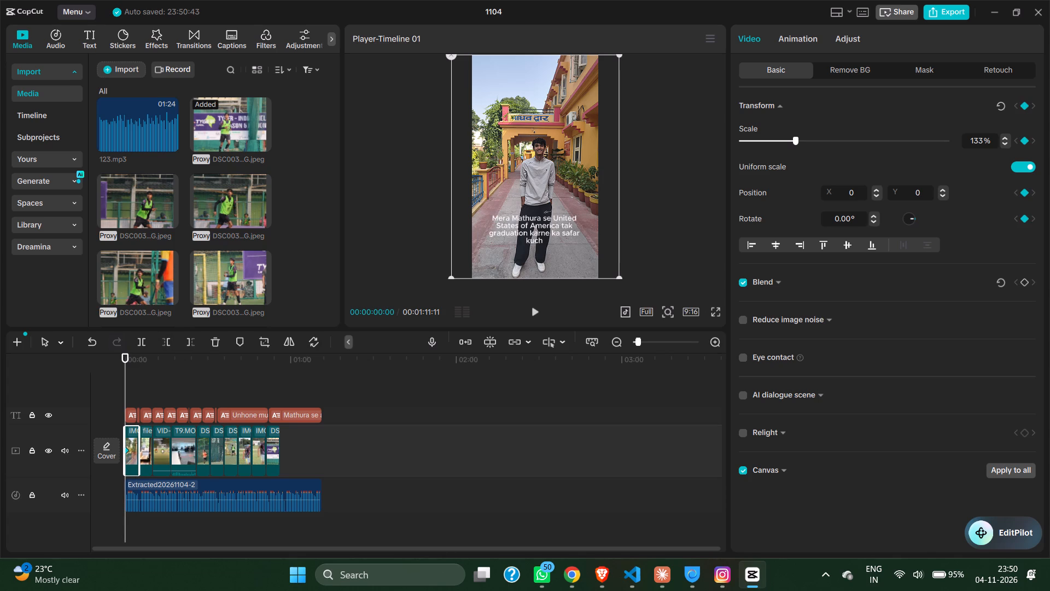
drag(125, 374, 137, 369)
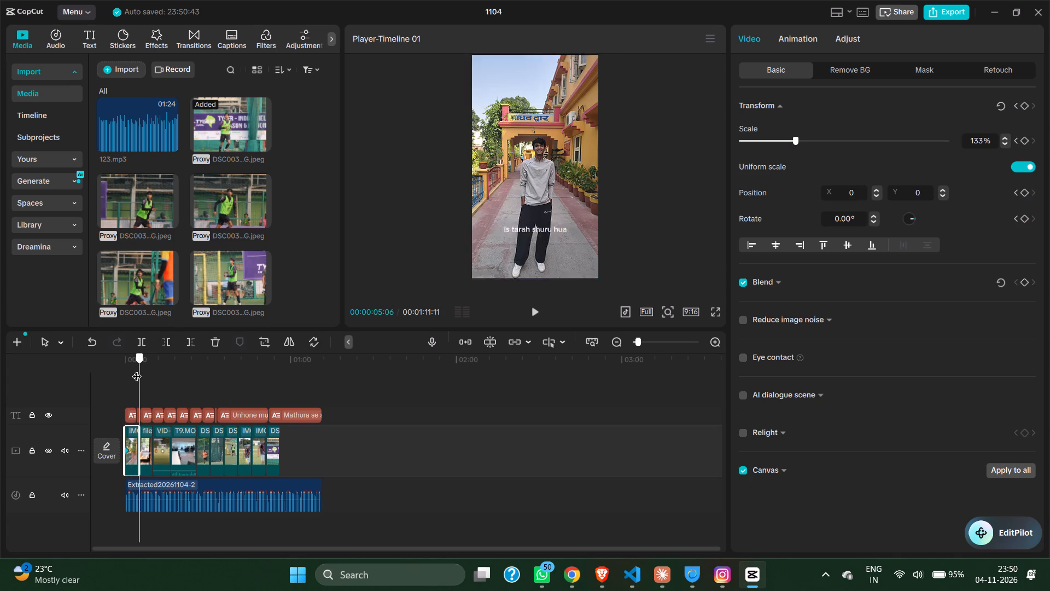
drag(137, 369, 136, 369)
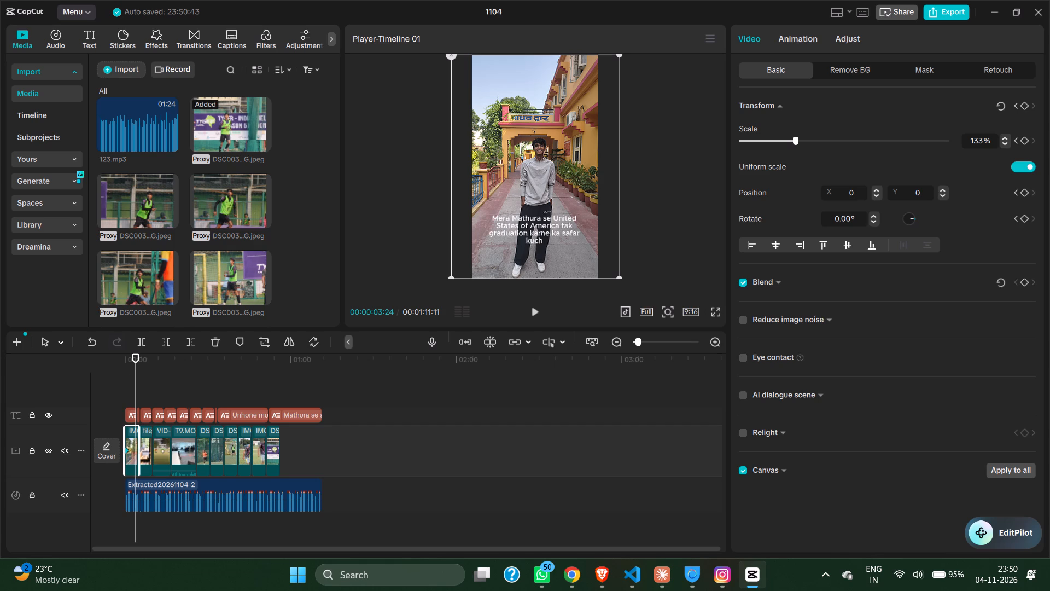
drag(794, 138, 818, 134)
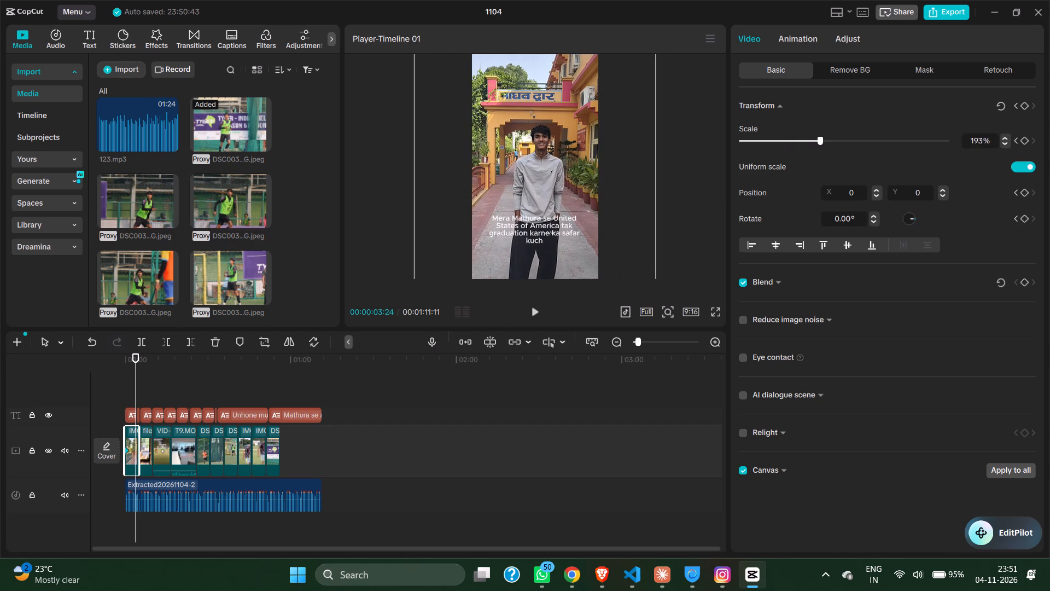
drag(818, 134, 819, 134)
drag(819, 140, 818, 140)
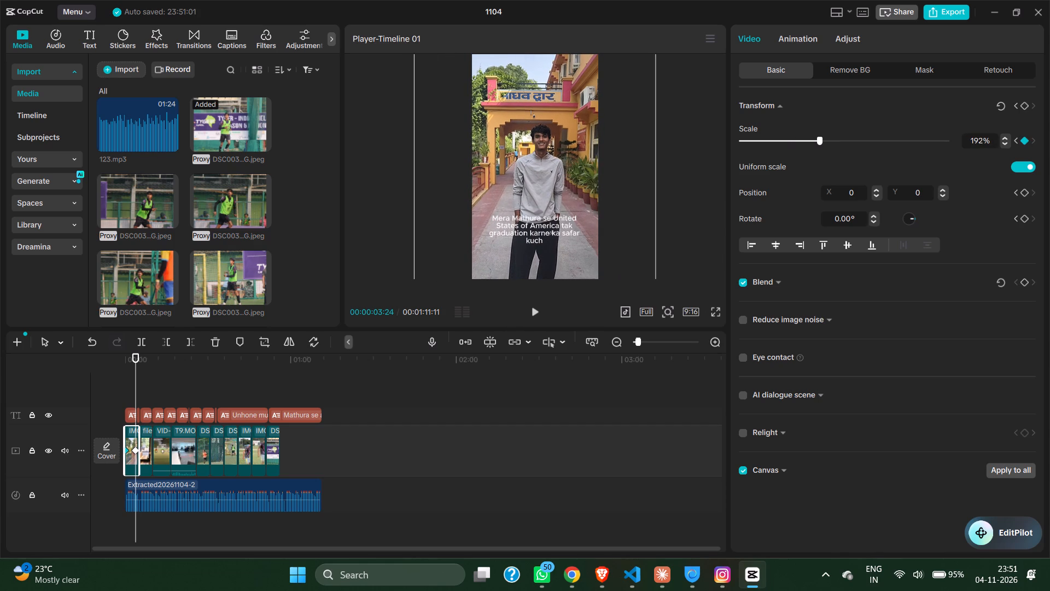
drag(818, 140, 839, 144)
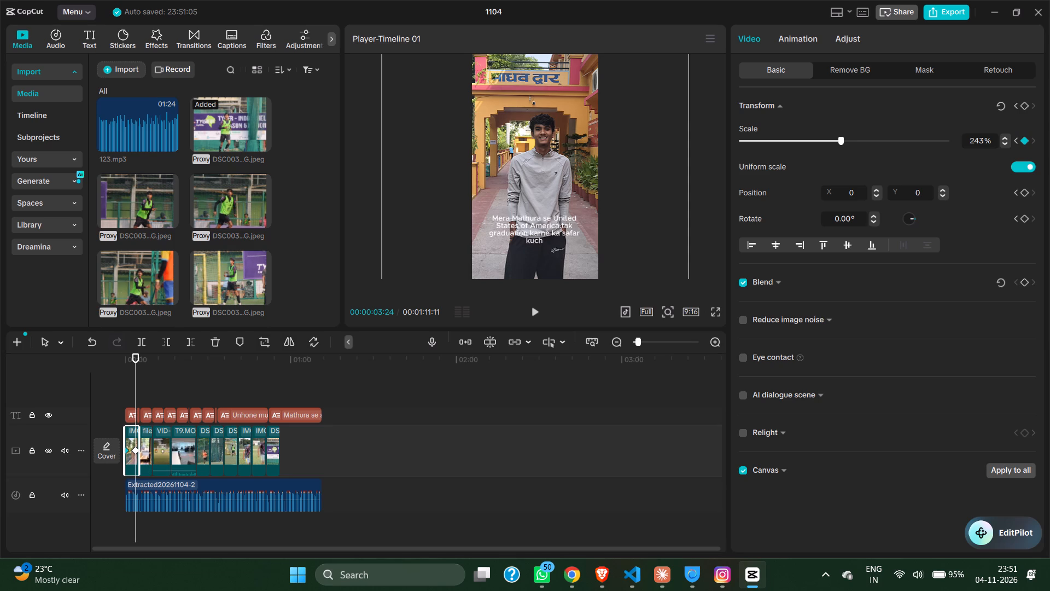
Move the first clip's 243% scale keyframe to 00:00:04:17, close to the clip's end.
ctrl+scroll(131, 452, up, 17)
ctrl+scroll(131, 452, up, 8)
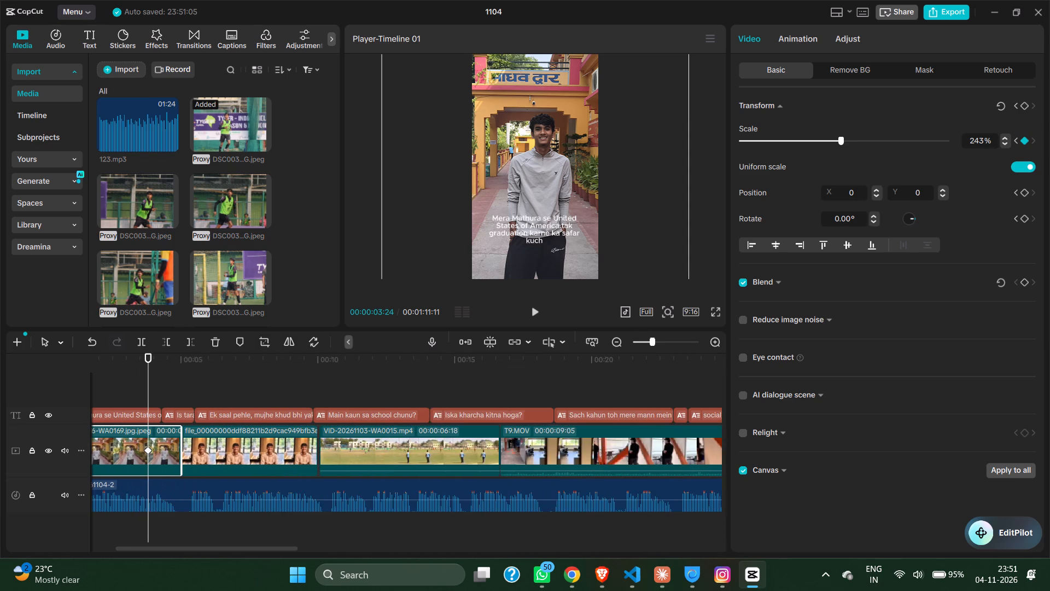
drag(148, 452, 166, 454)
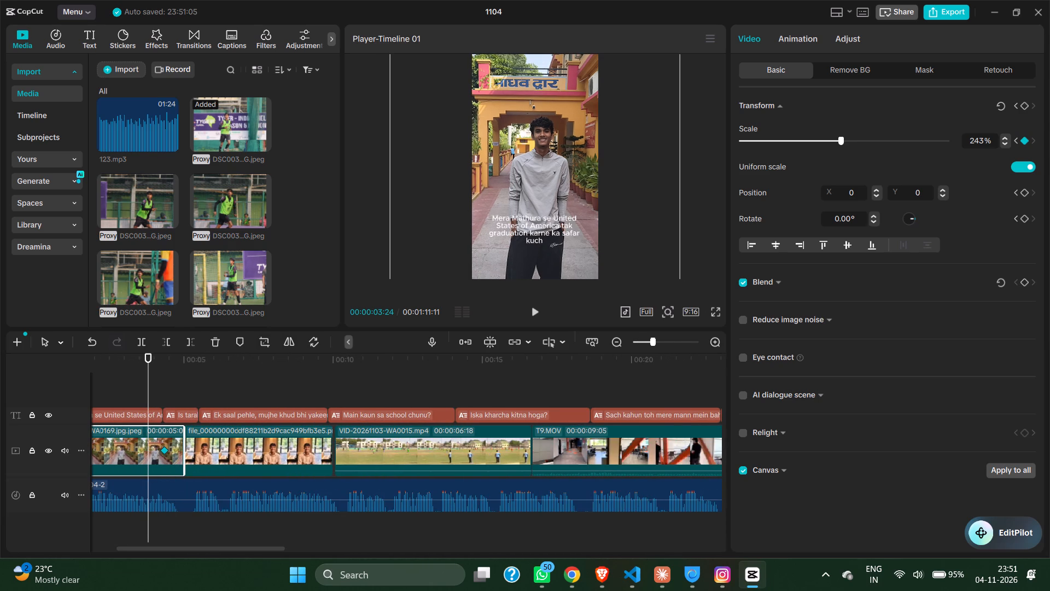
drag(166, 454, 172, 454)
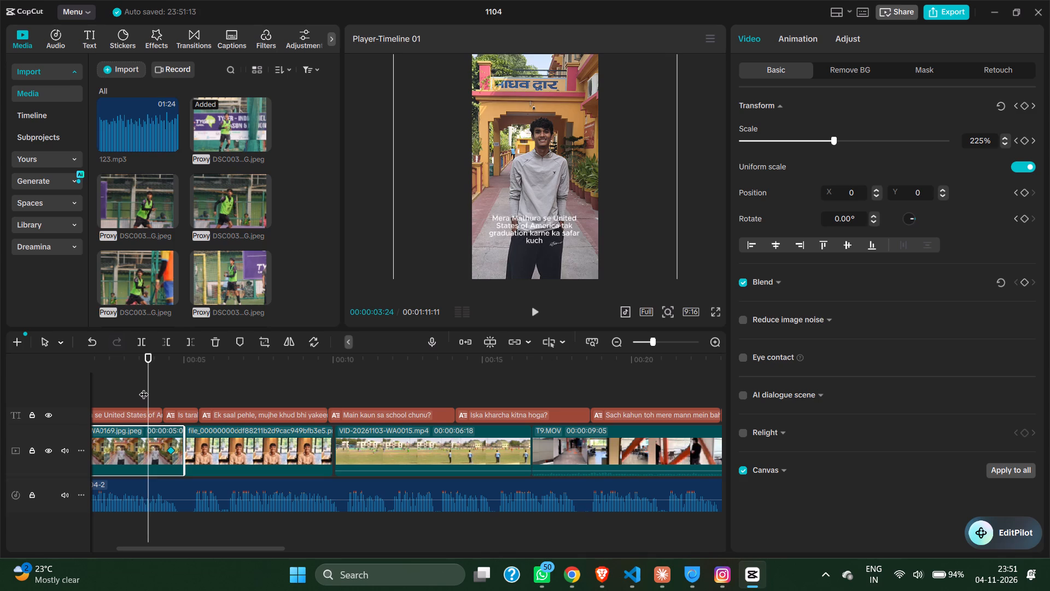
drag(144, 387, 169, 389)
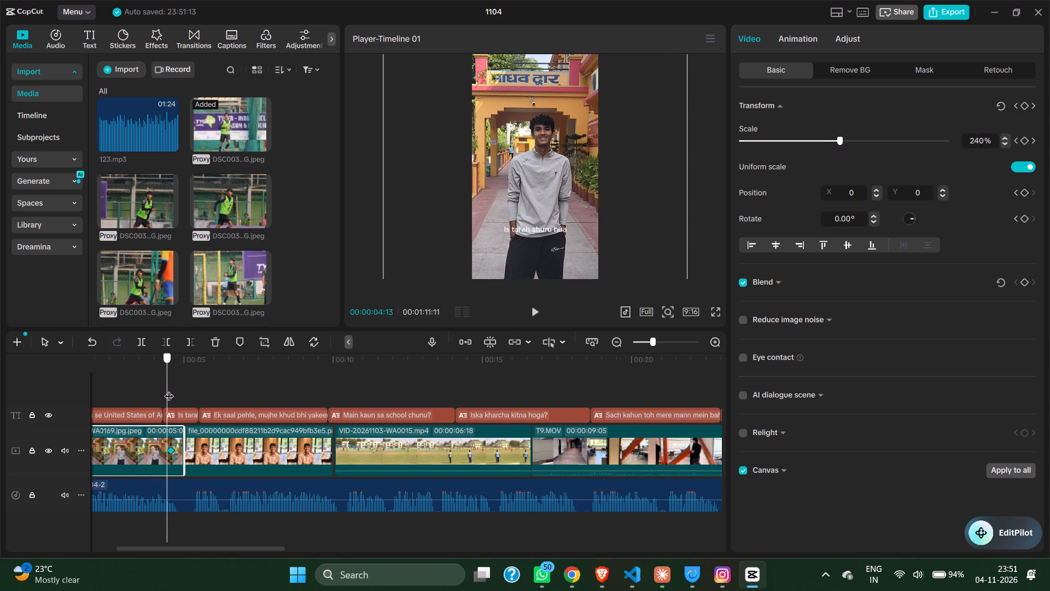
drag(169, 389, 171, 389)
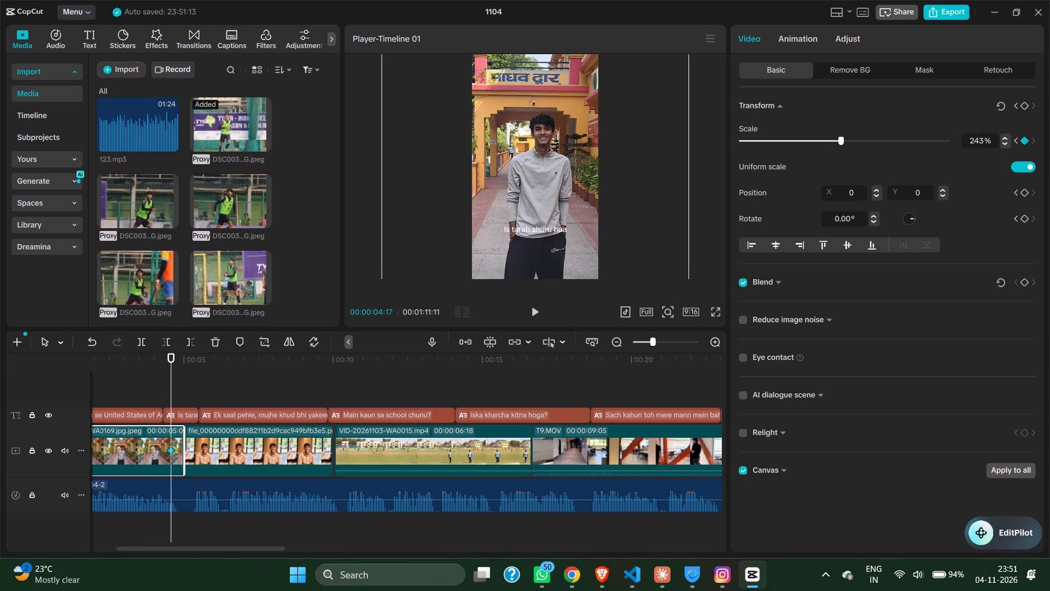
Apply Ease out to the scale keyframe near the first clip's end.
right_click(172, 451)
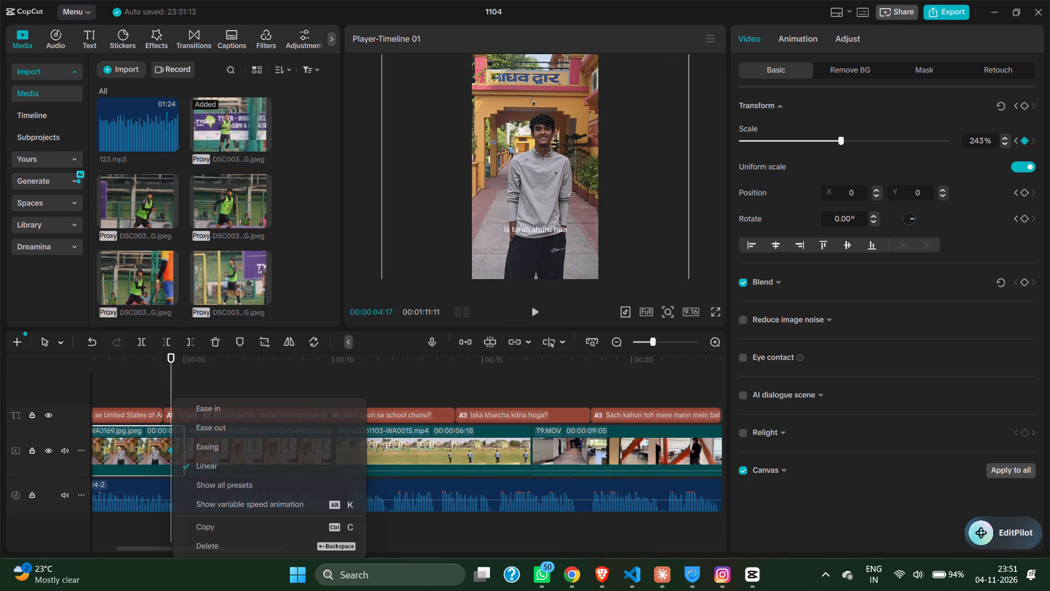
click(226, 424)
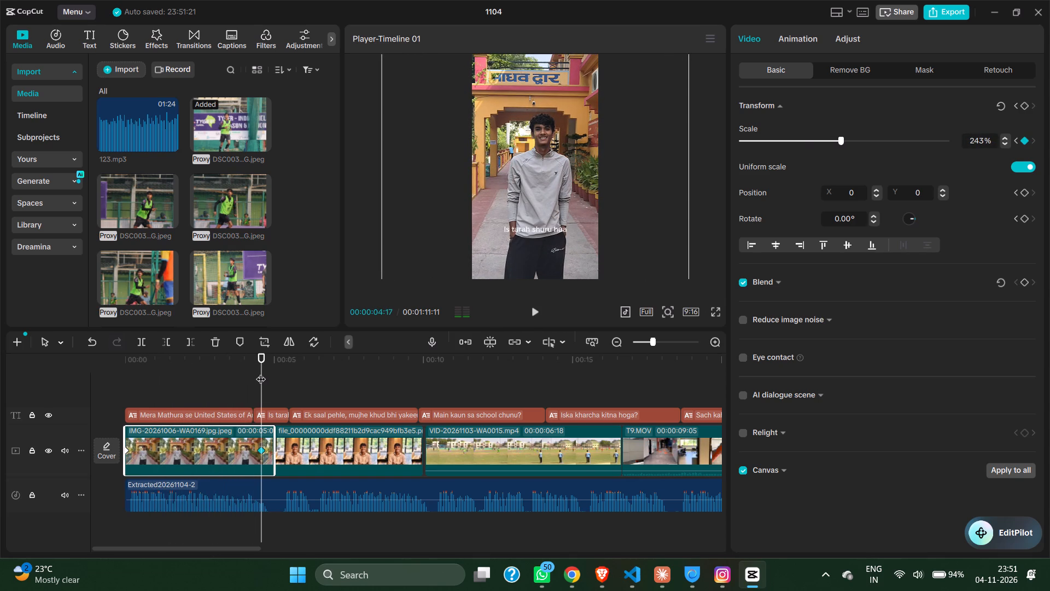
Split the first caption into "Mera Mathura se", "United States of America", "tak graduation karne" and "ka safar kuch".
click(294, 415)
click(757, 33)
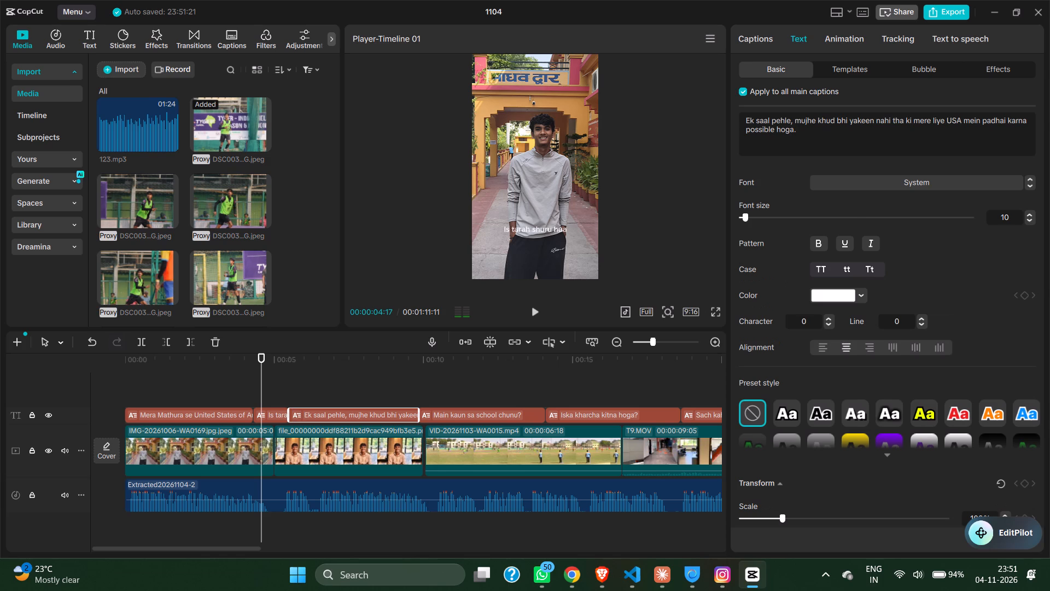
click(826, 99)
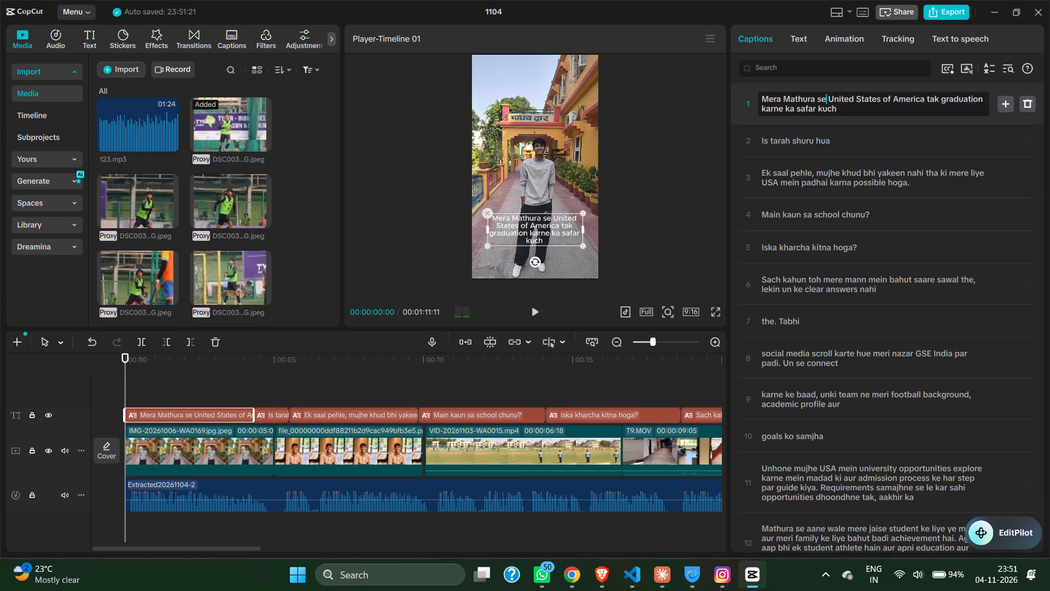
key(Return)
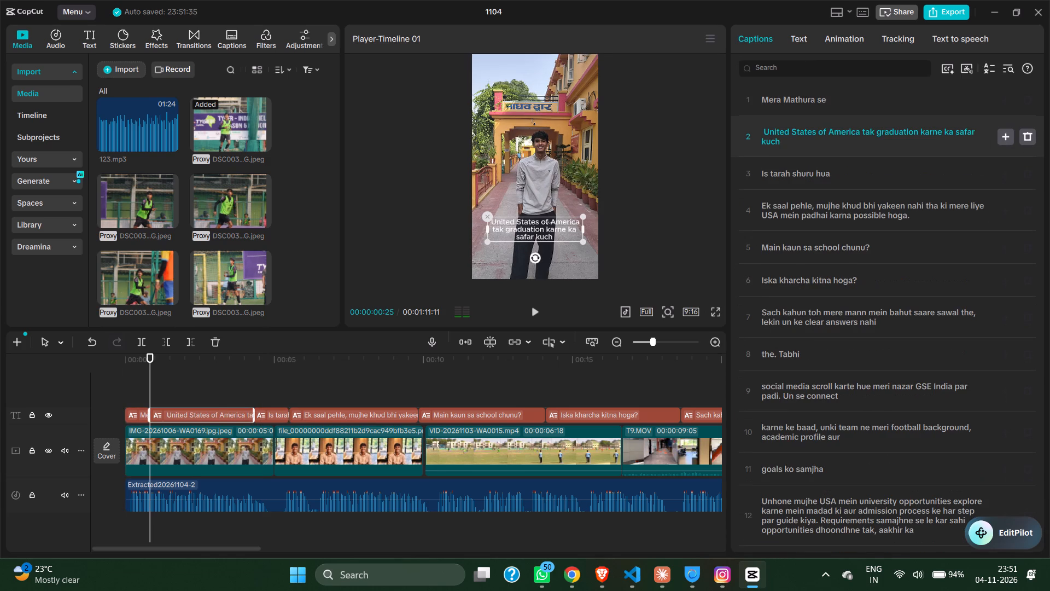
click(863, 135)
key(Return)
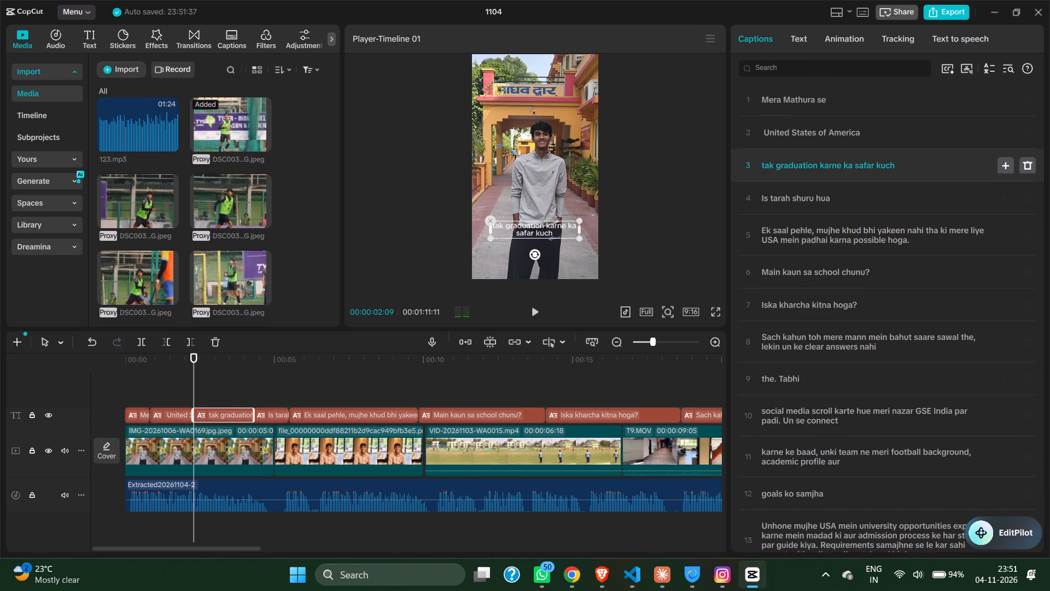
click(842, 169)
key(Return)
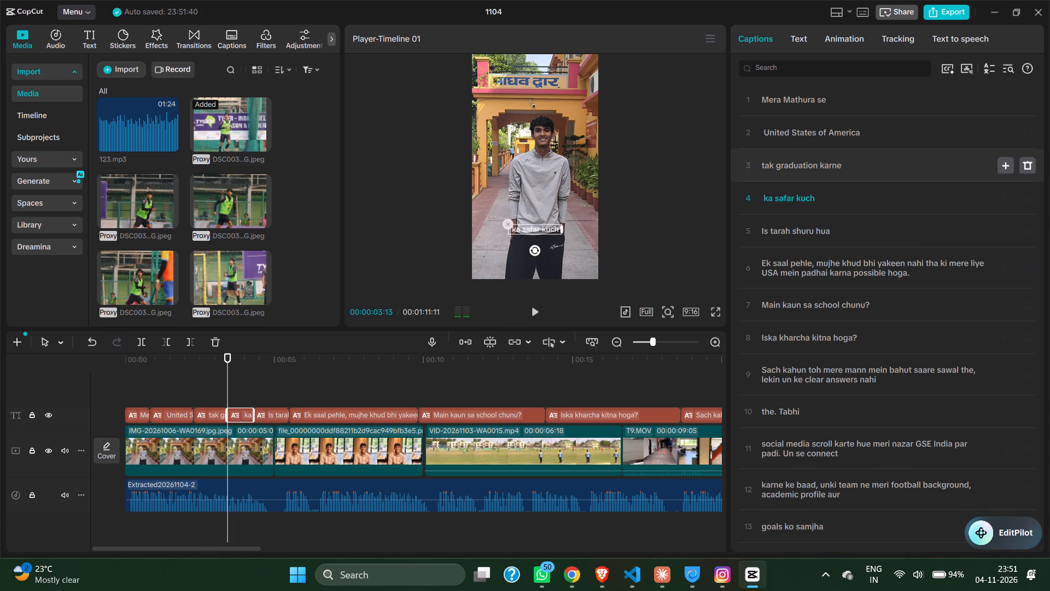
Split off "Ek saal pehle" as its own caption and remove its trailing comma.
click(815, 262)
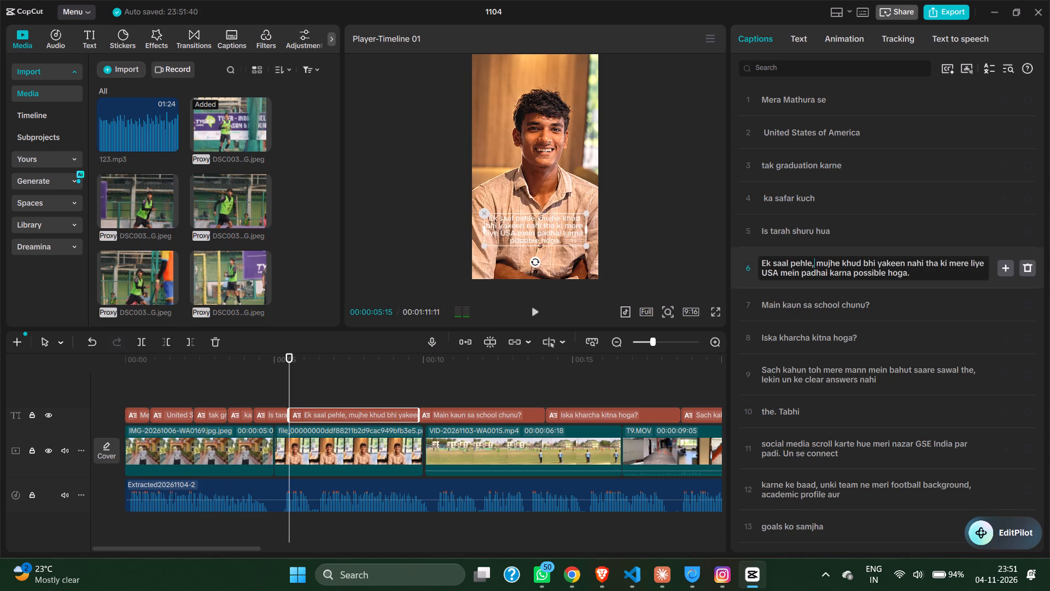
key(Return)
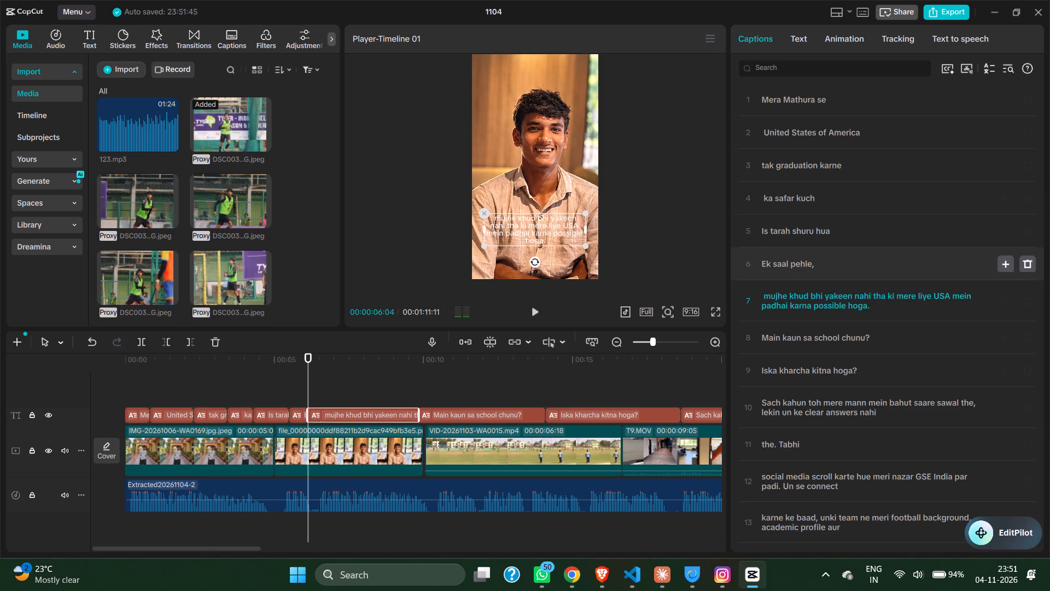
click(818, 266)
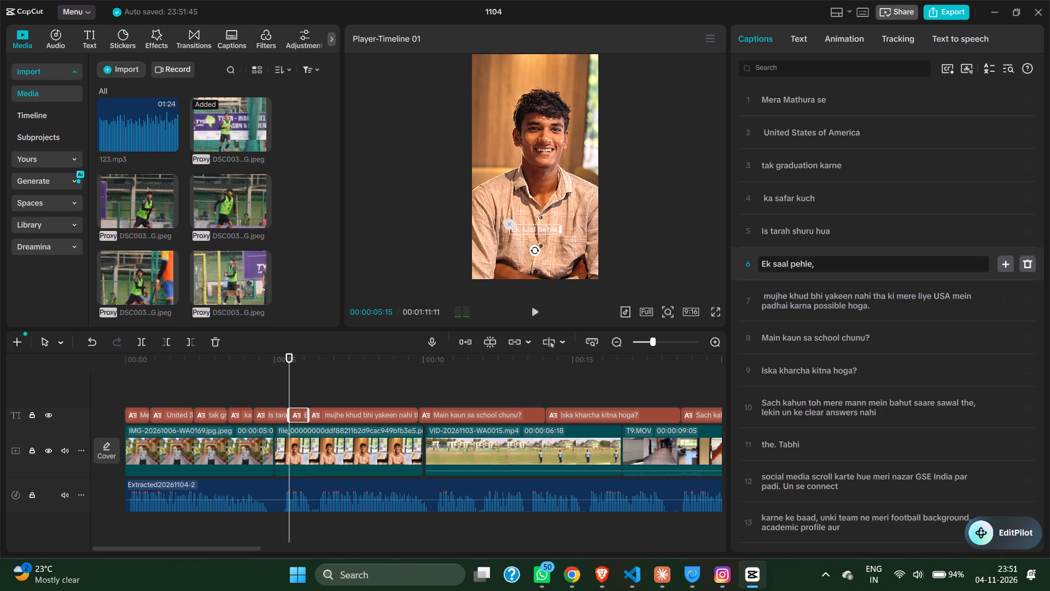
key(BackSpace)
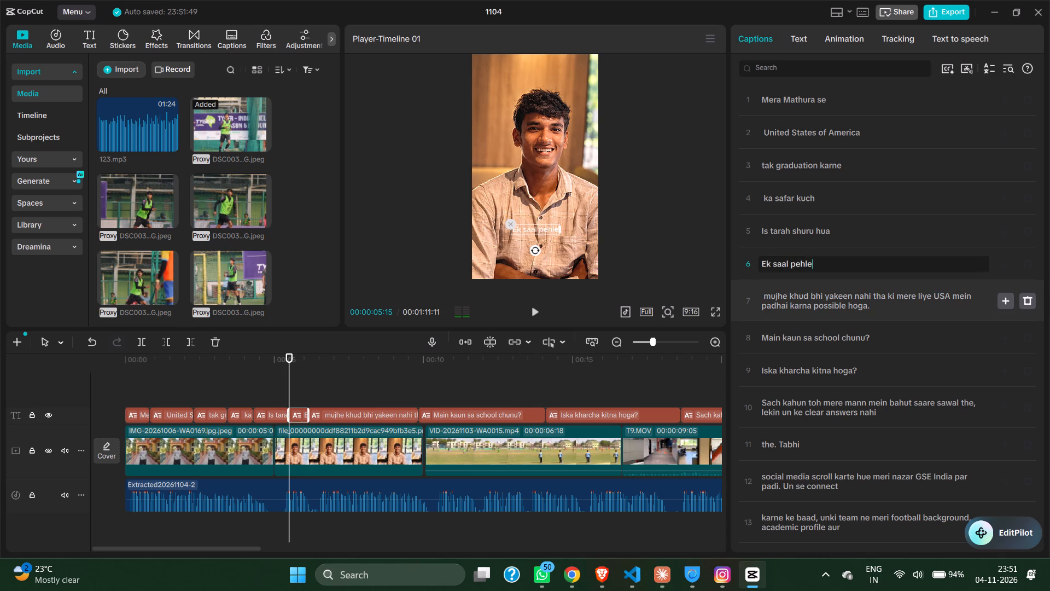
Split "mujhe khud bhi", "yakeen nahi tha" and "ki mere liye" off the following long caption as separate captions.
click(824, 296)
key(Return)
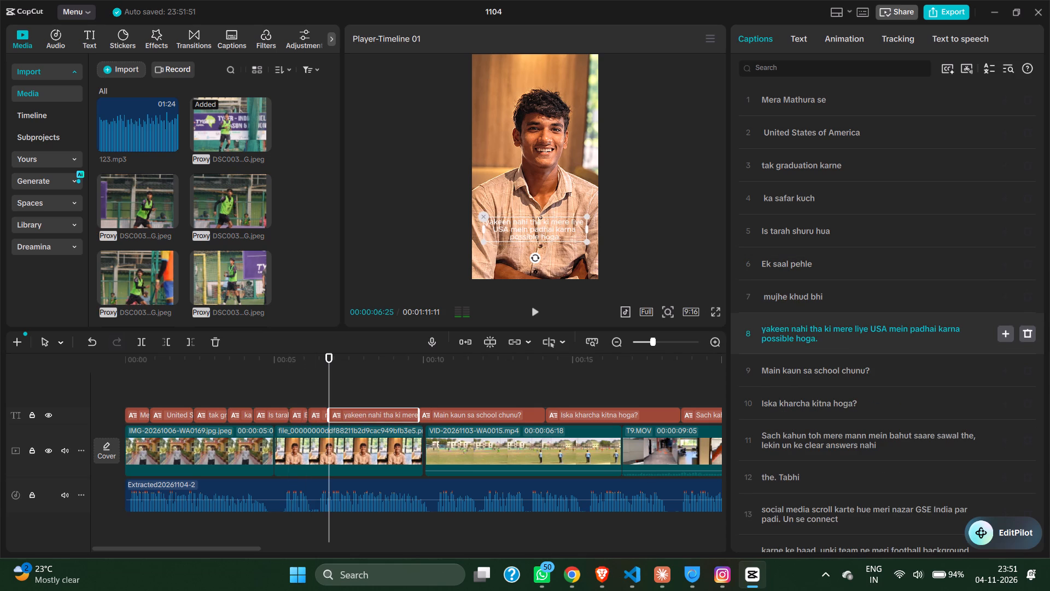
click(824, 329)
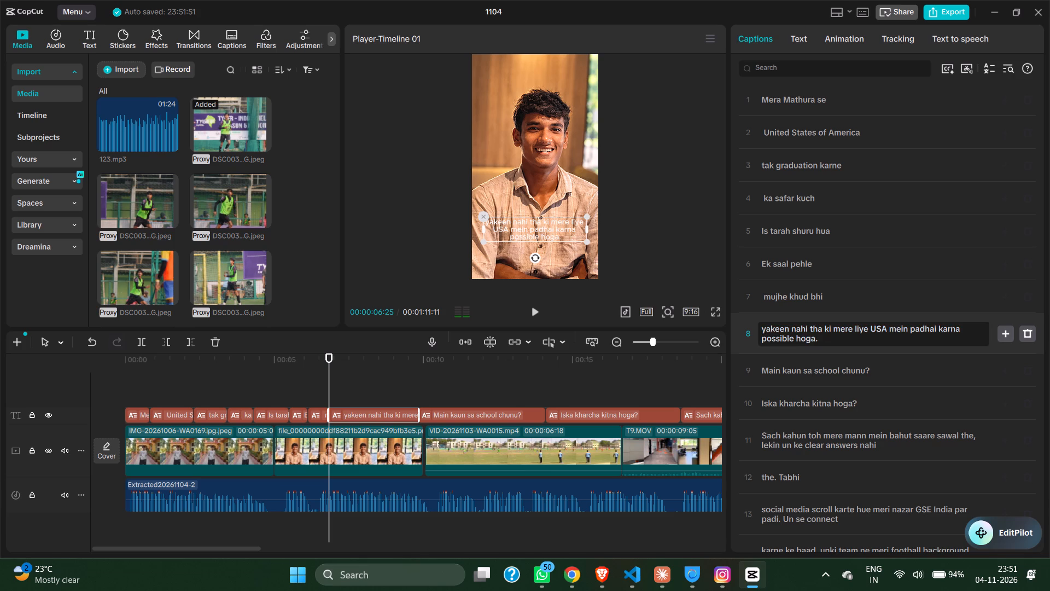
key(Return)
click(808, 365)
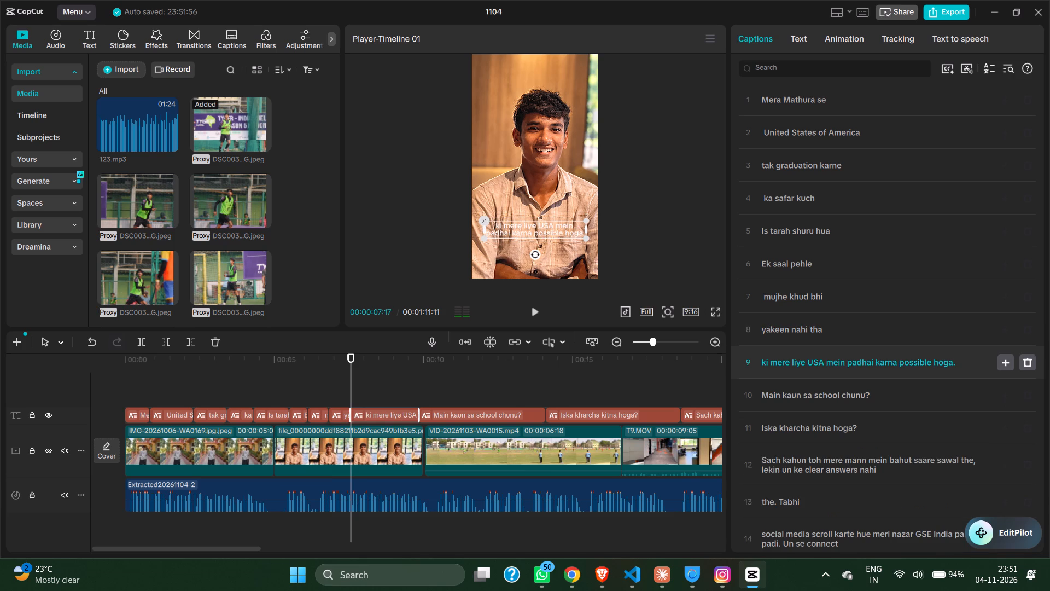
key(Return)
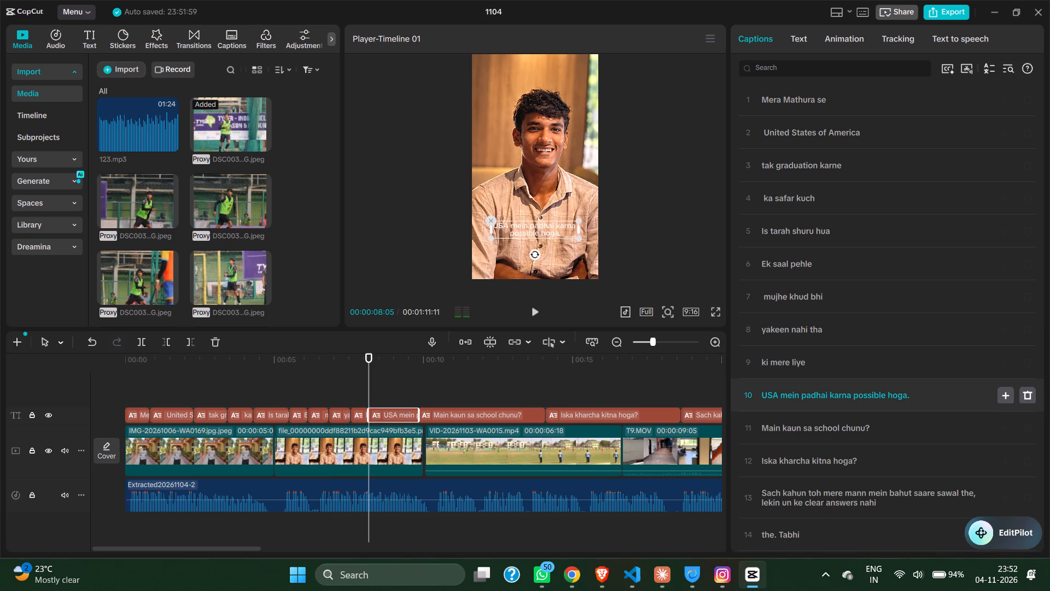
Split the remaining caption into "USA mein padhai" and "karna possible hoga", removing the final full stop.
key(Return)
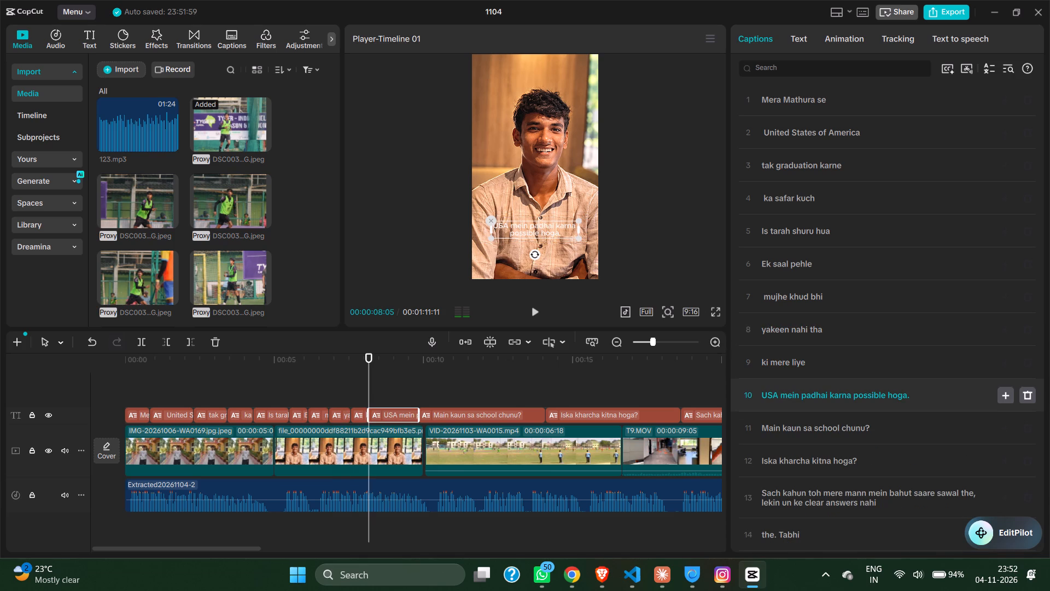
click(831, 396)
key(Return)
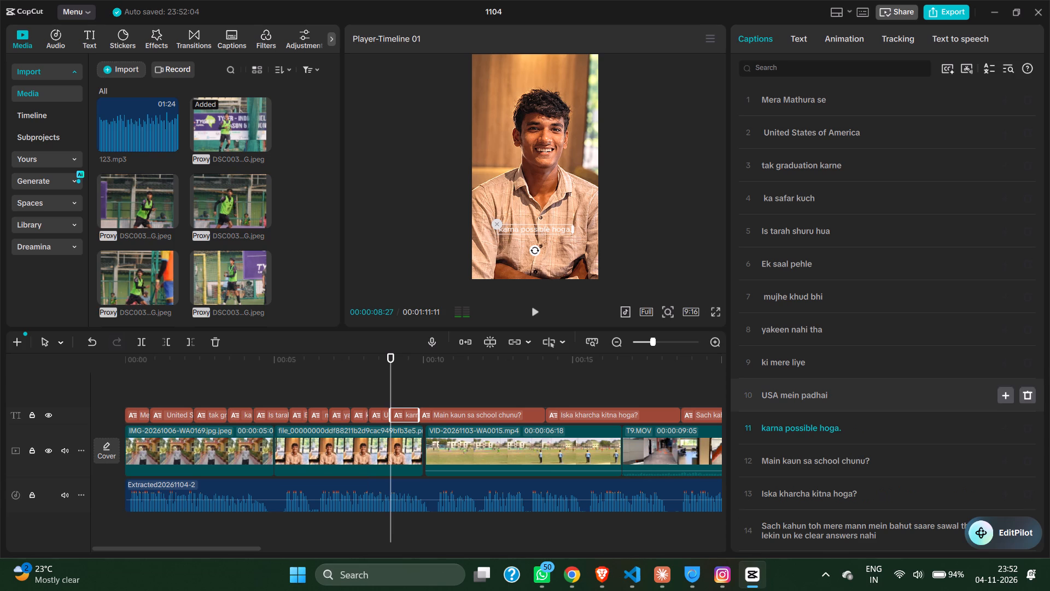
click(845, 428)
key(BackSpace)
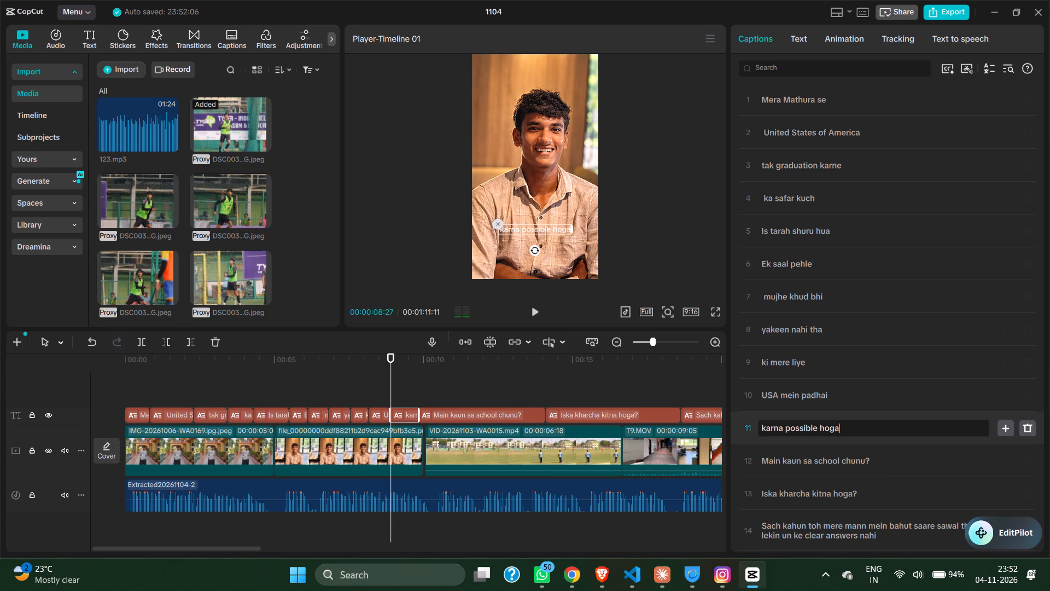
Split the school question caption into "Main kaun sa" and "school chunu?".
click(803, 465)
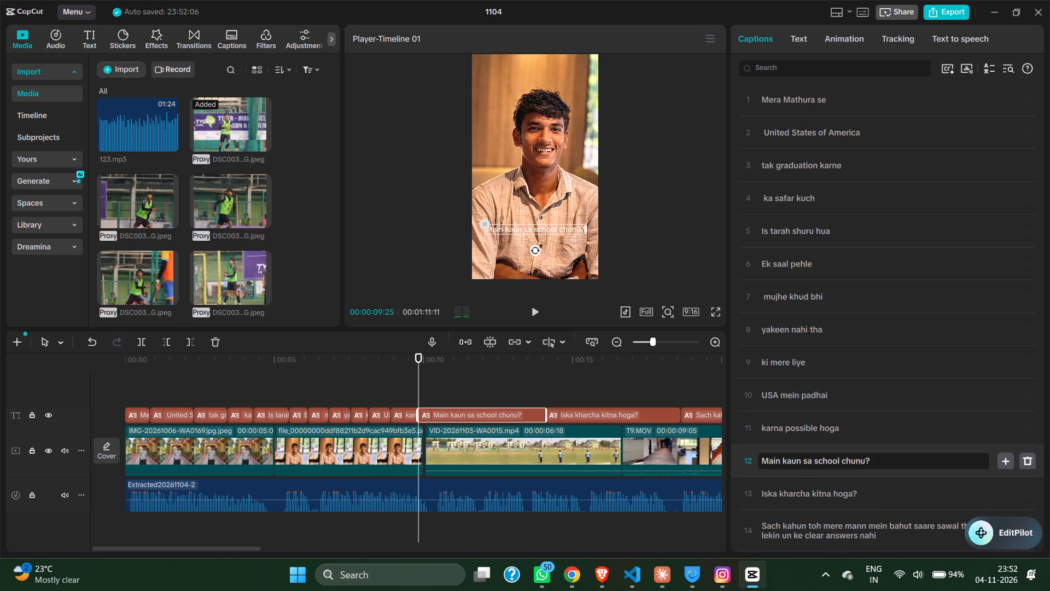
click(813, 463)
key(Return)
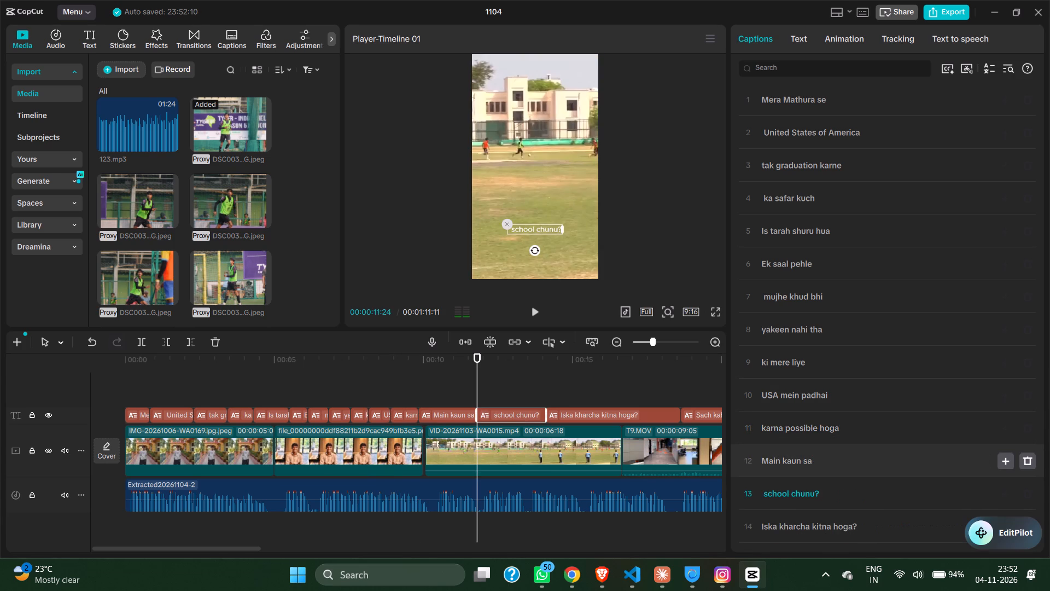
Split "Sach kahun toh" and "mere mann mein" off the start of the long "Sach kahun toh" caption as separate captions.
scroll(813, 463, down, 6)
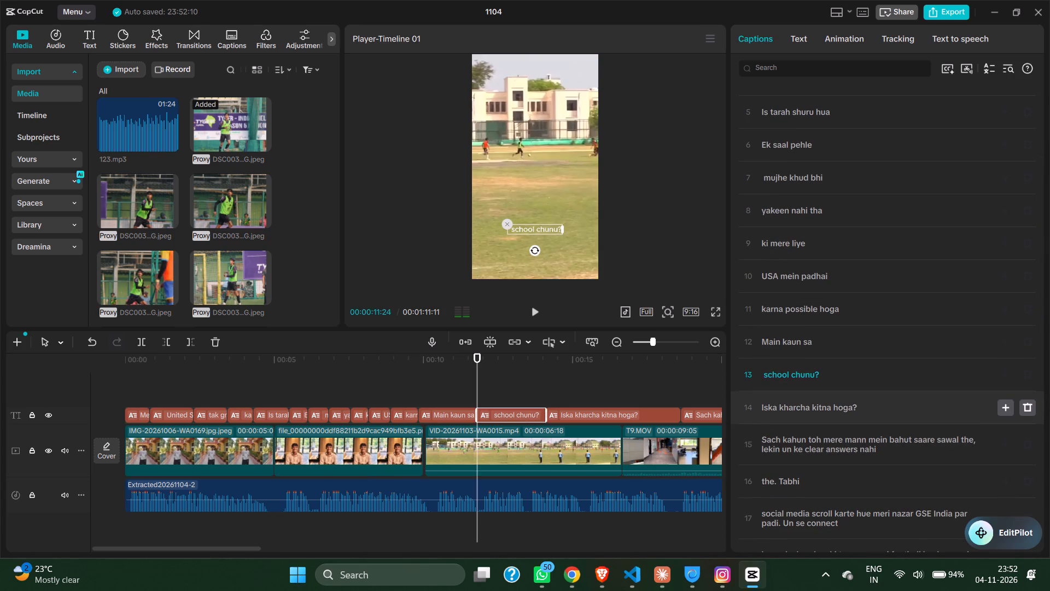
click(830, 408)
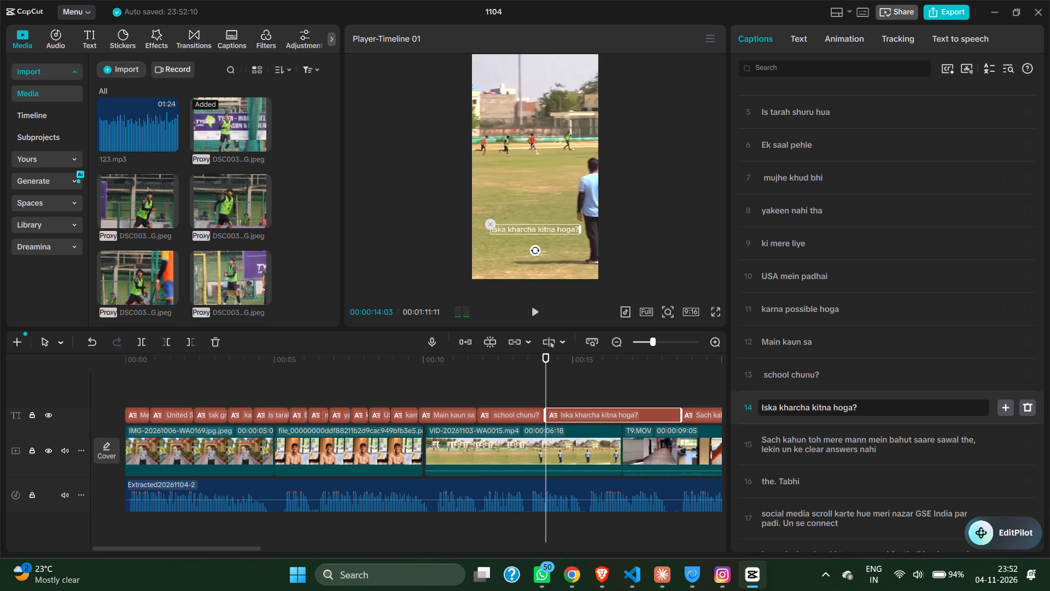
click(822, 440)
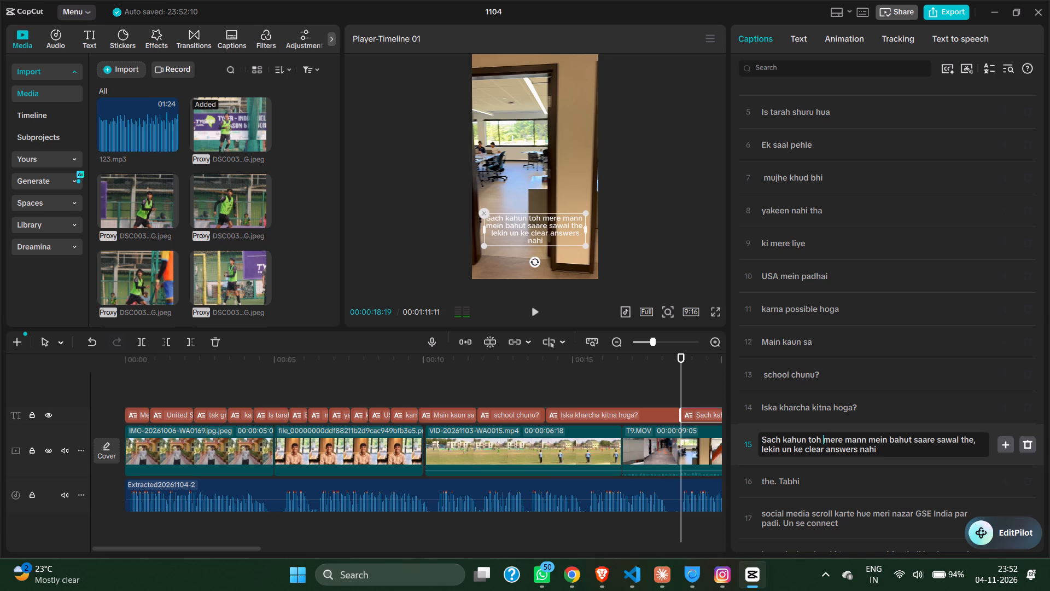
key(Return)
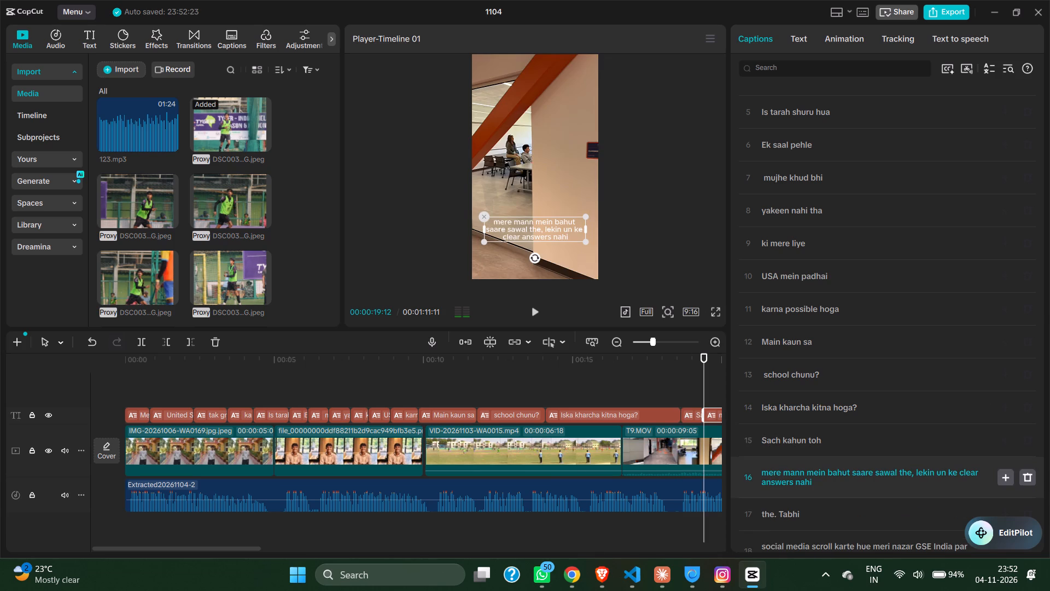
click(827, 477)
key(Return)
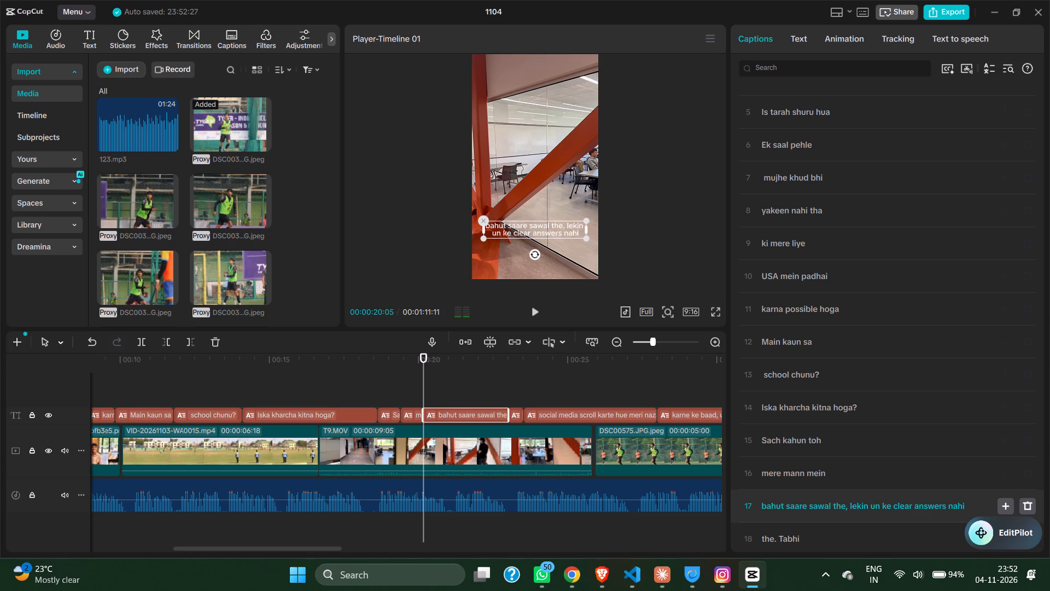
Split off "bahut saare sawal the," as its own caption and try to remove its trailing comma.
click(849, 504)
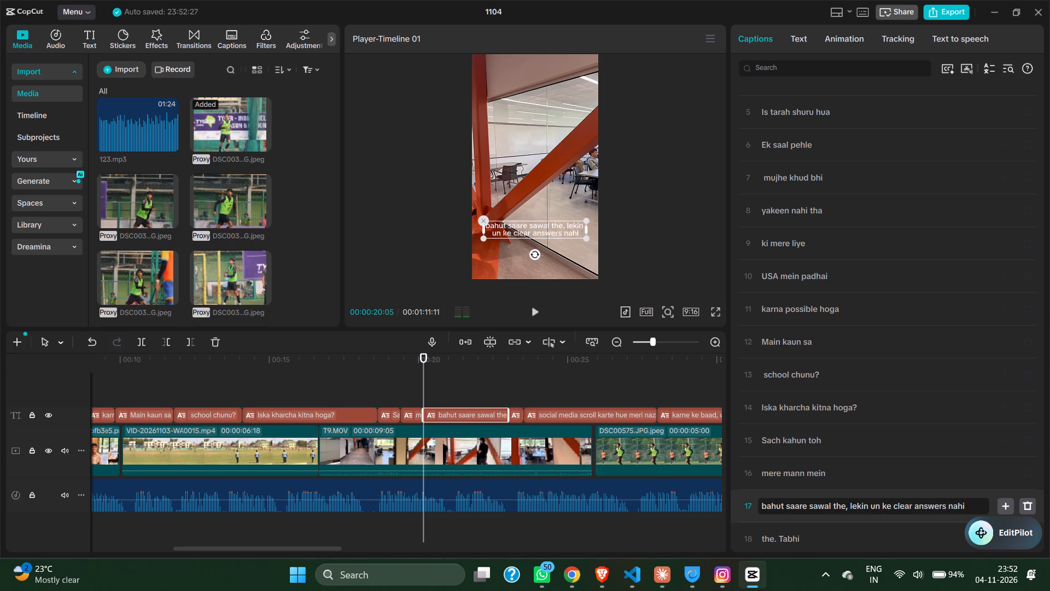
key(Return)
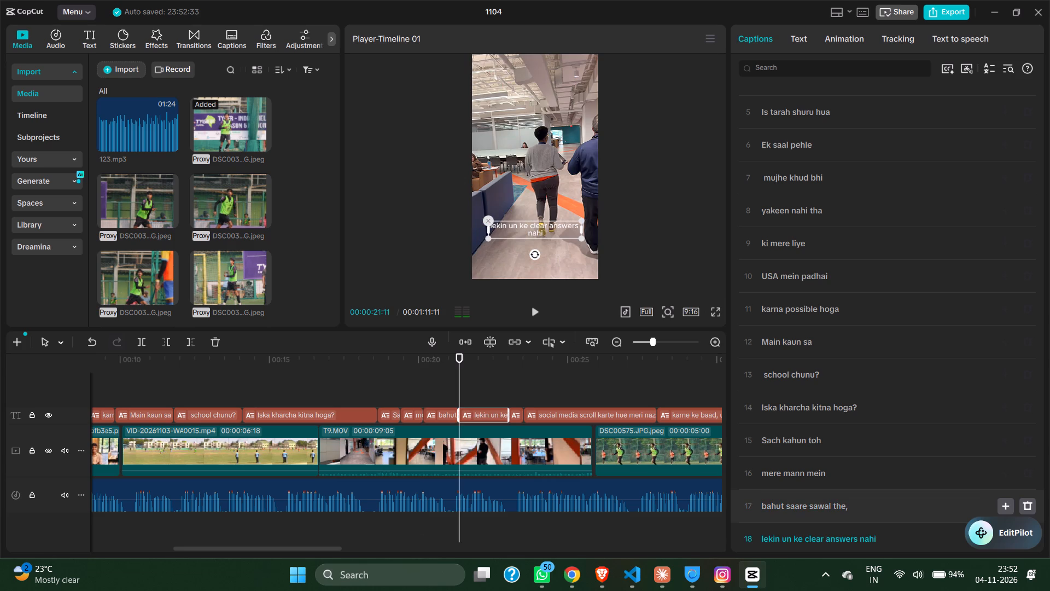
click(849, 506)
key(BackSpace)
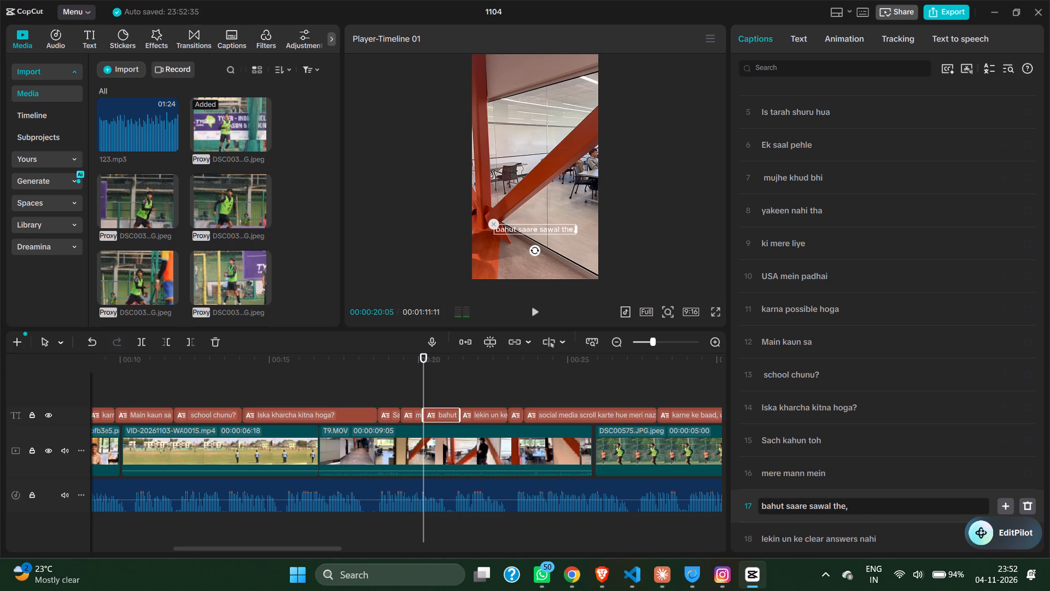
Split the remaining caption into "lekin un ke" and "clear answers nahi".
scroll(849, 506, down, 1)
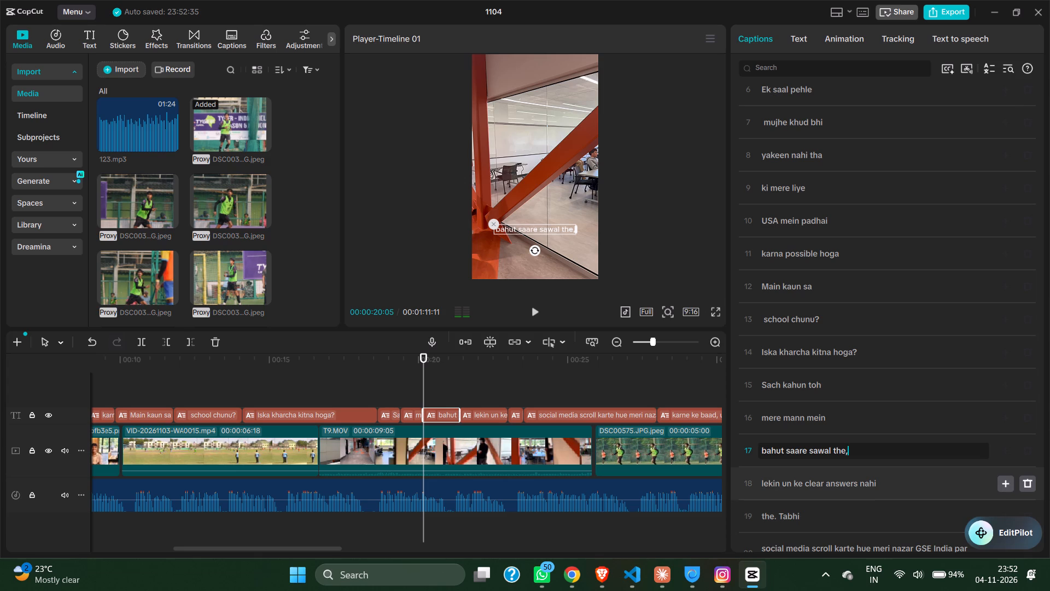
click(804, 488)
key(Return)
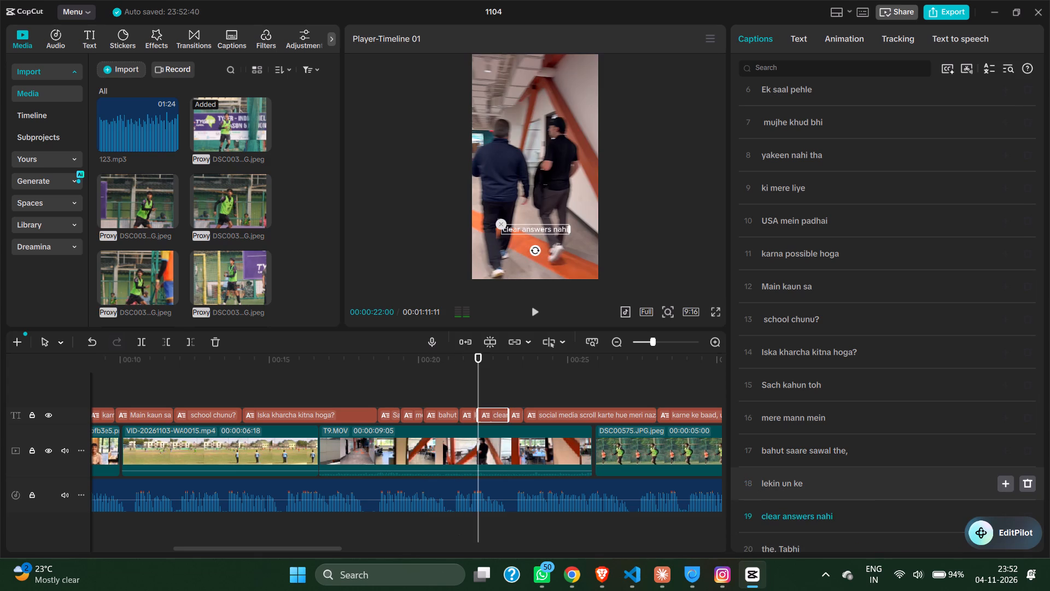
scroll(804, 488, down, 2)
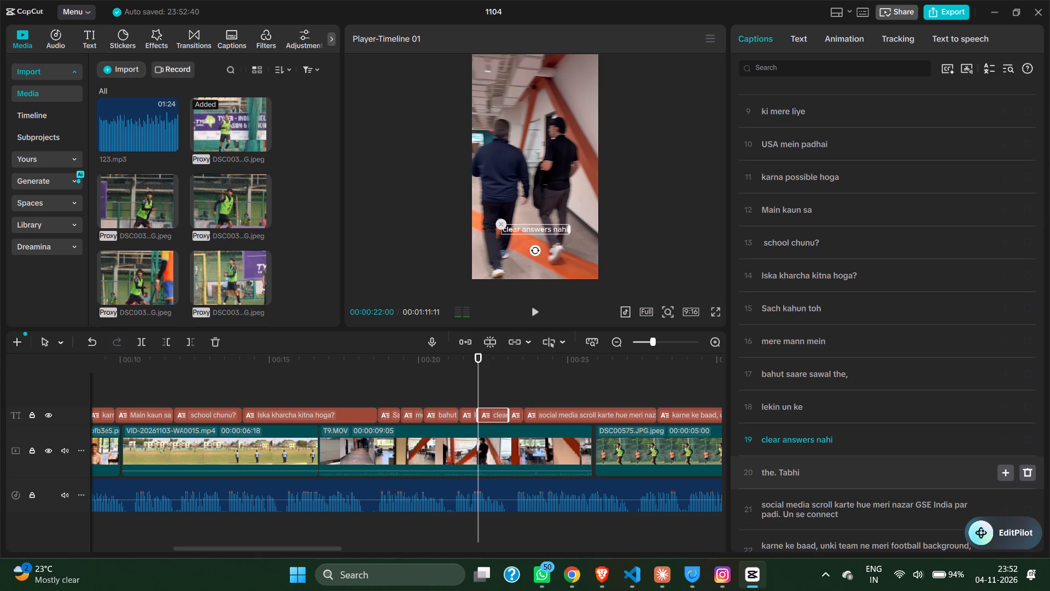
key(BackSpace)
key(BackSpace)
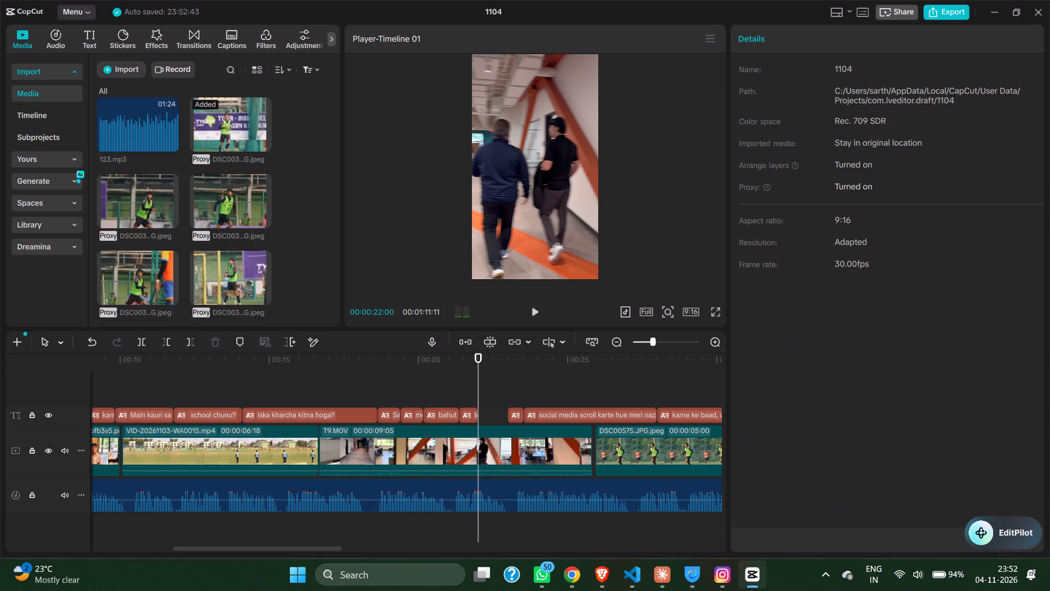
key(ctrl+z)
Reduce the "the. Tabhi" caption to "Tabhi" and add "the" to the end of the "clear answers nahi" caption.
click(777, 474)
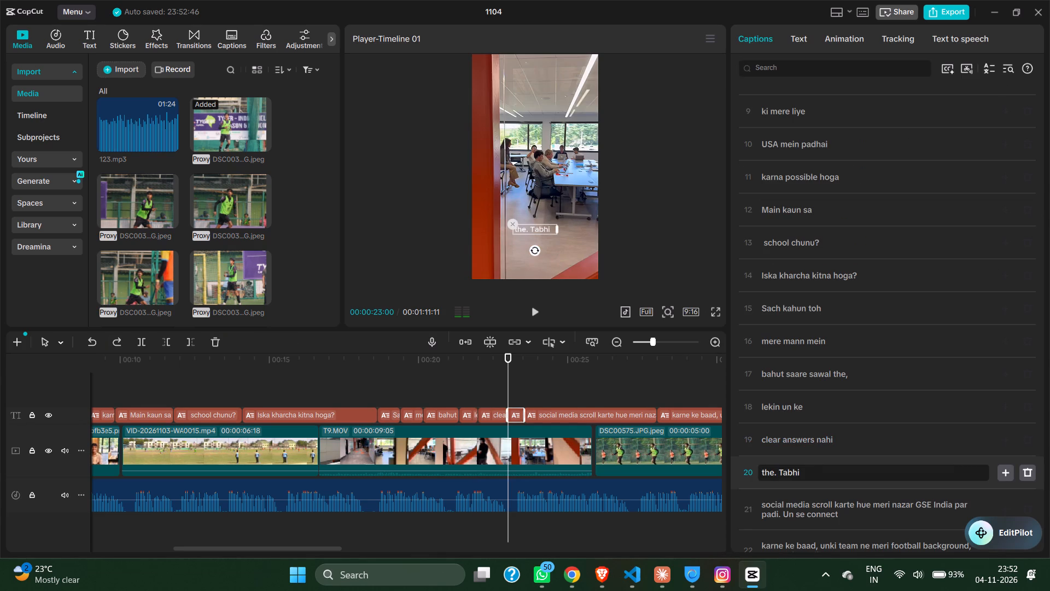
key(BackSpace)
key(BackSpace)
key(BackSpace)
key(BackSpace)
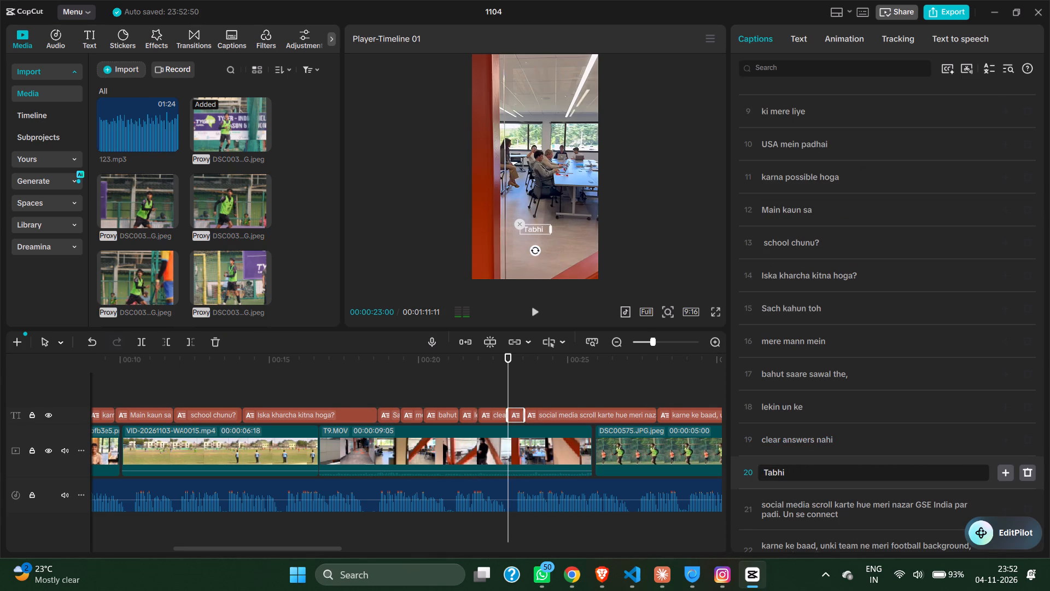
click(848, 441)
key(space)
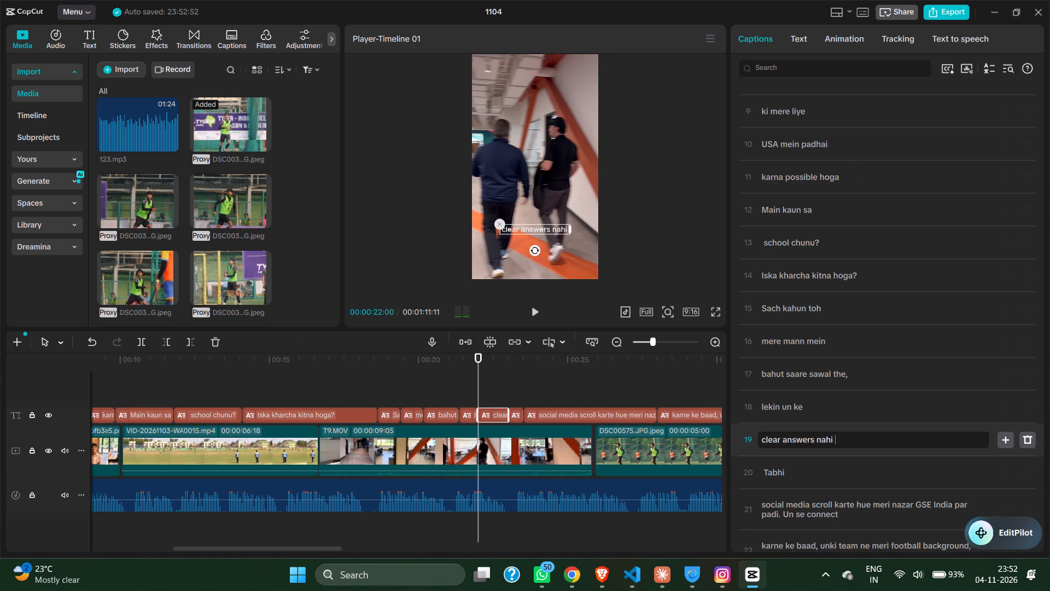
text(the)
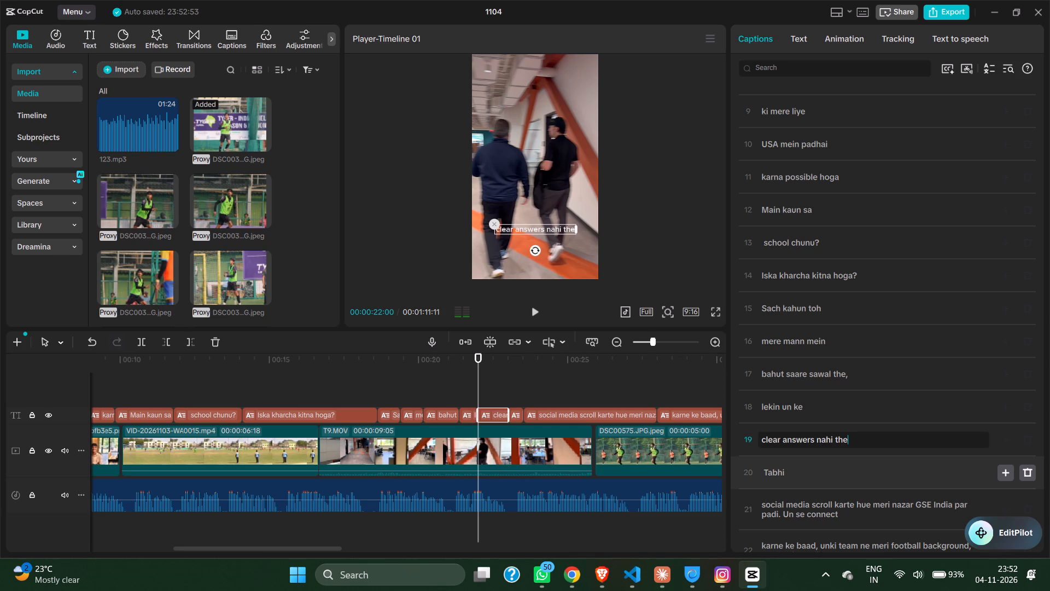
Split "social media" and "scroll karte hue" off the start of the social media caption as separate captions.
scroll(860, 488, down, 2)
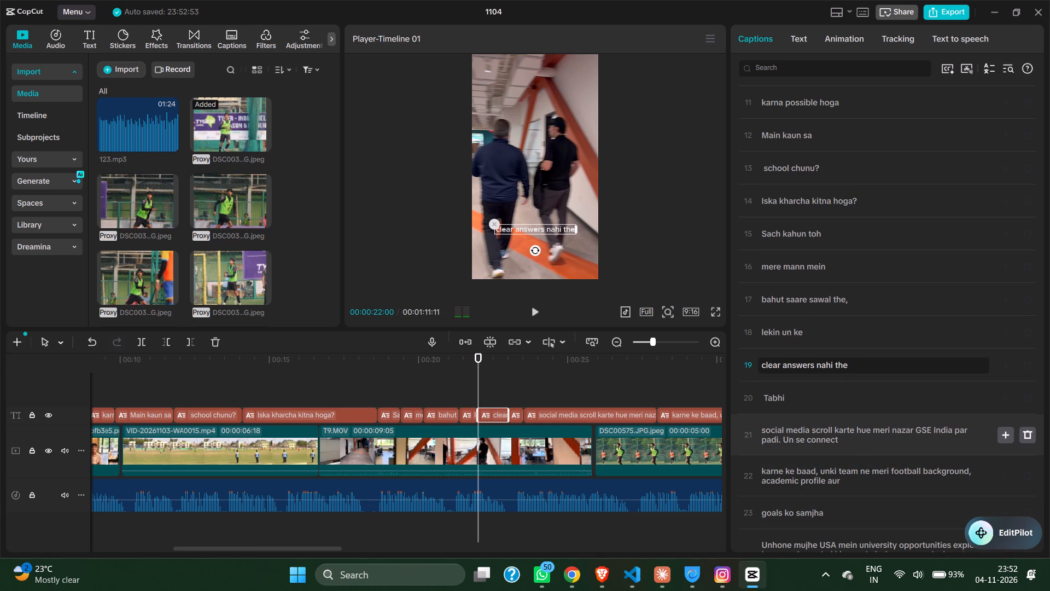
click(810, 430)
key(Return)
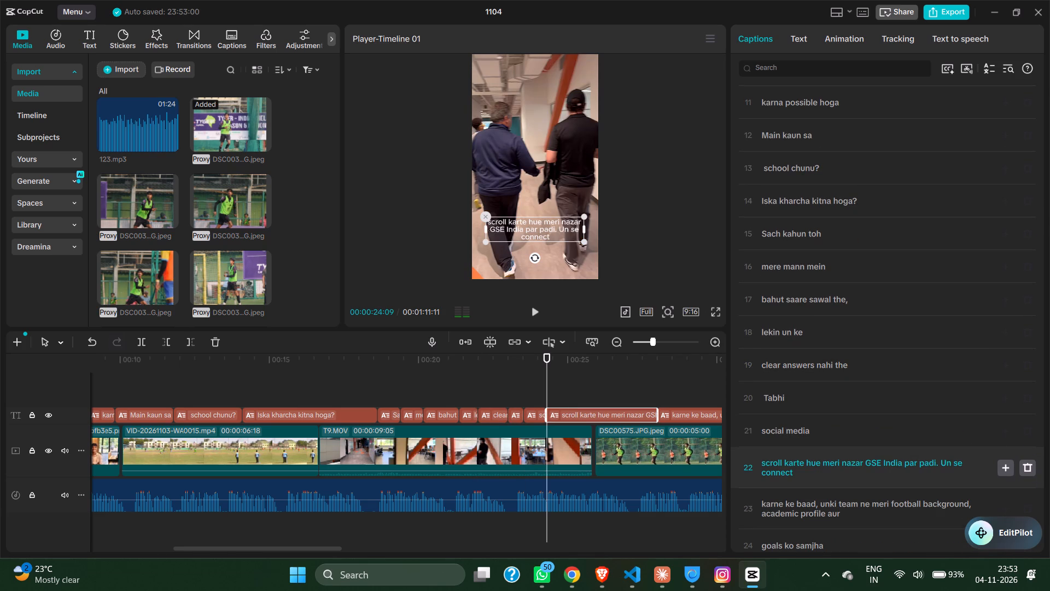
click(824, 463)
key(Return)
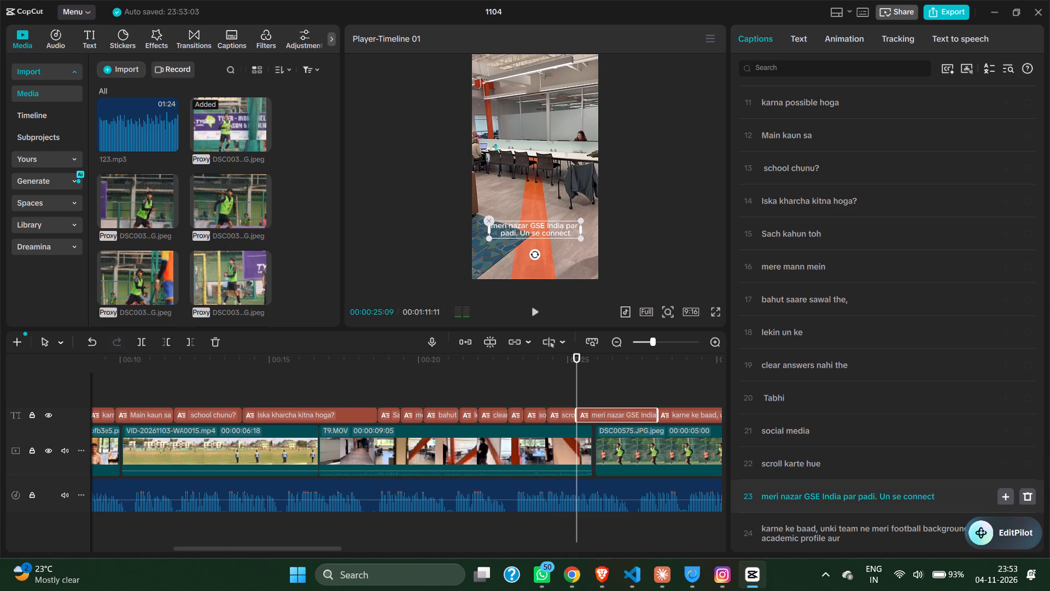
Correct the organisation name in the "meri nazar" caption to "GESP India".
click(821, 496)
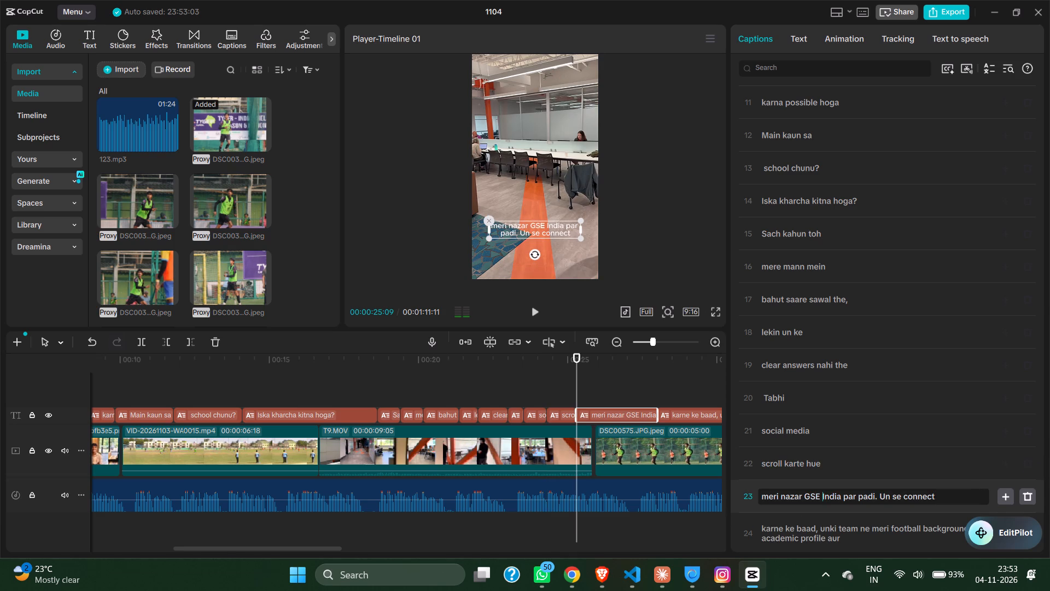
key(BackSpace)
key(BackSpace)
key(BackSpace)
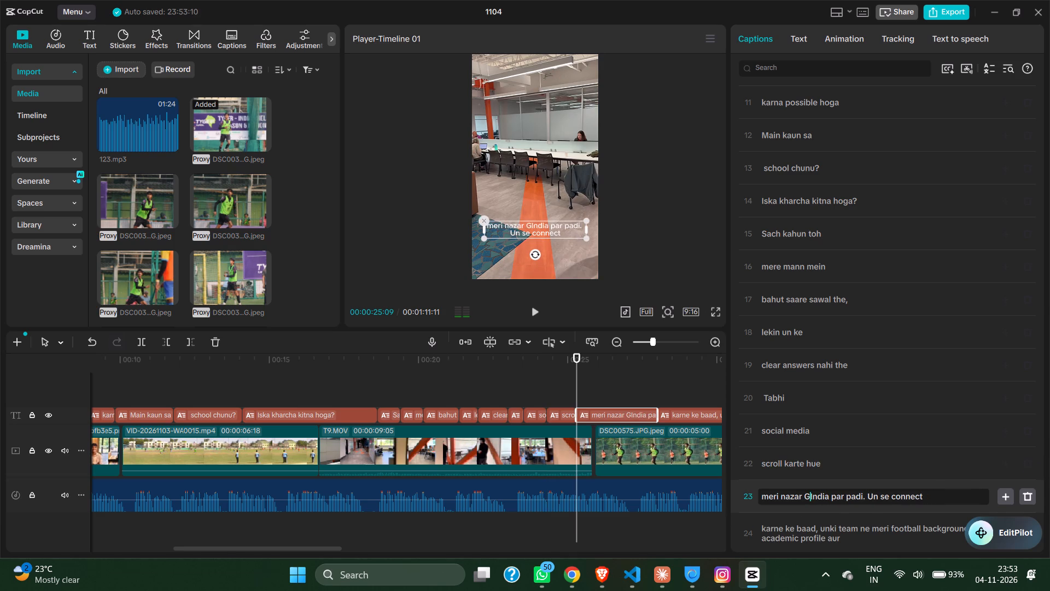
key(BackSpace)
text(GESP)
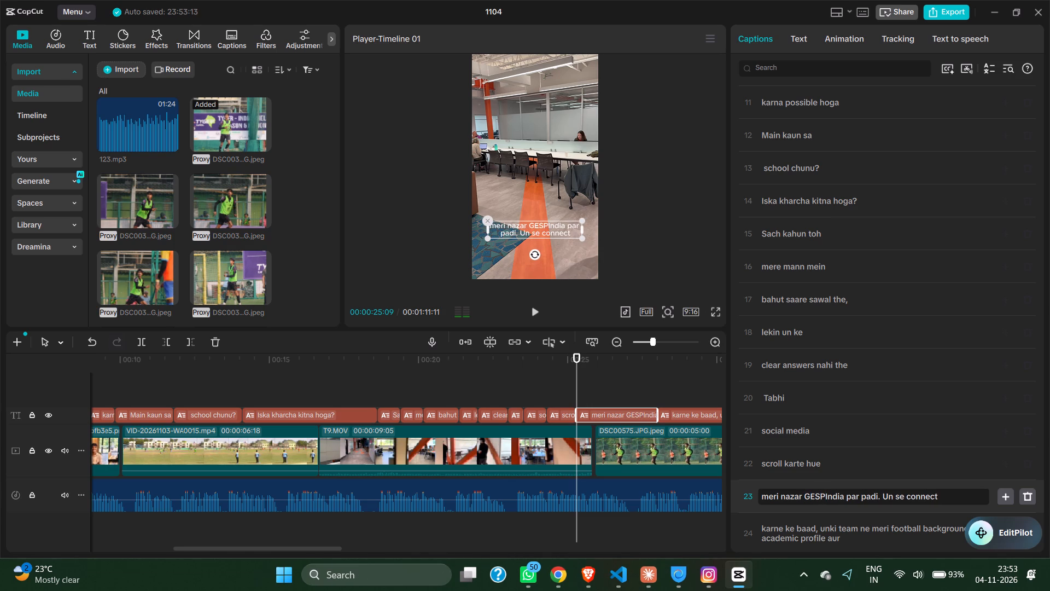
key(space)
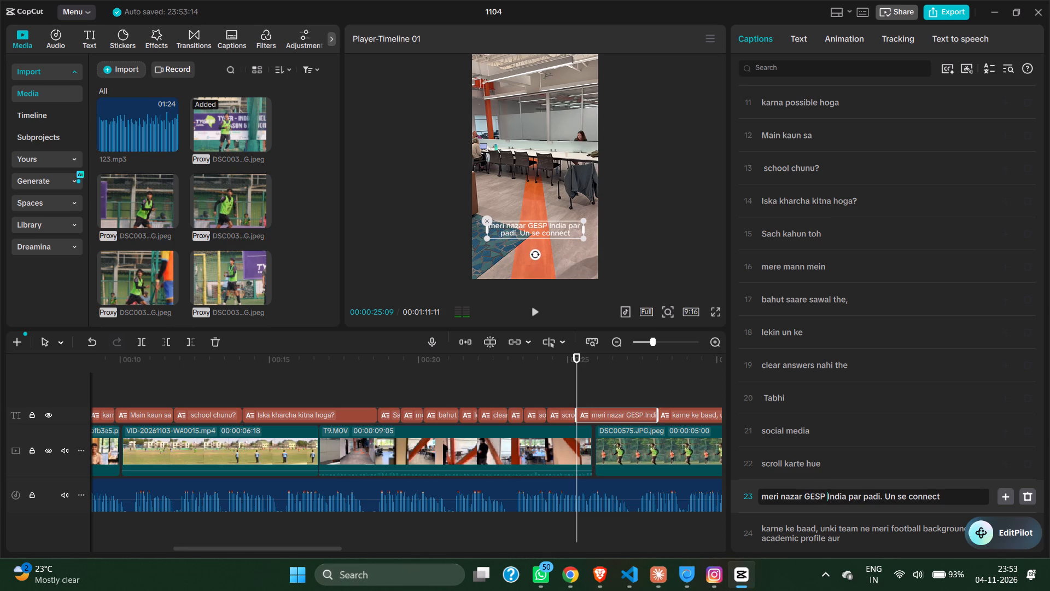
Split the corrected caption into "meri nazar GESP India", "par padi." and "Un se connect".
click(848, 495)
key(Return)
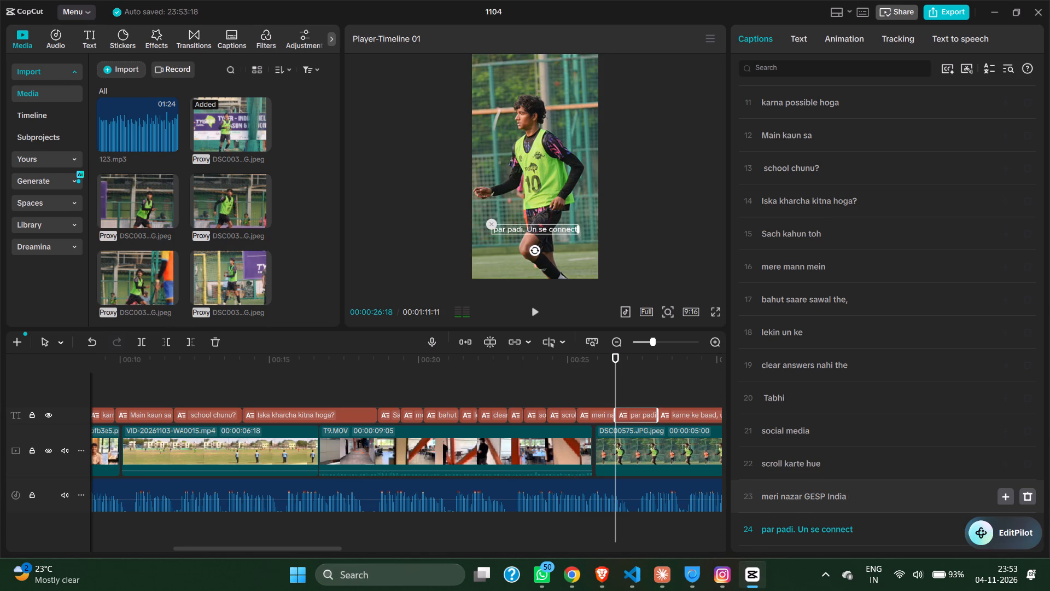
scroll(850, 517, down, 2)
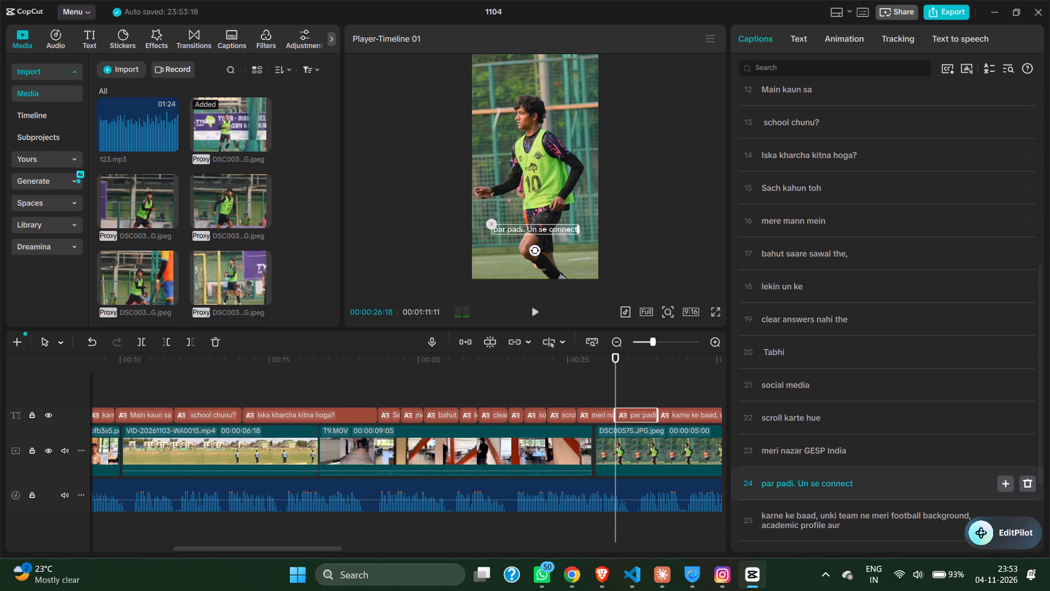
click(796, 483)
key(Return)
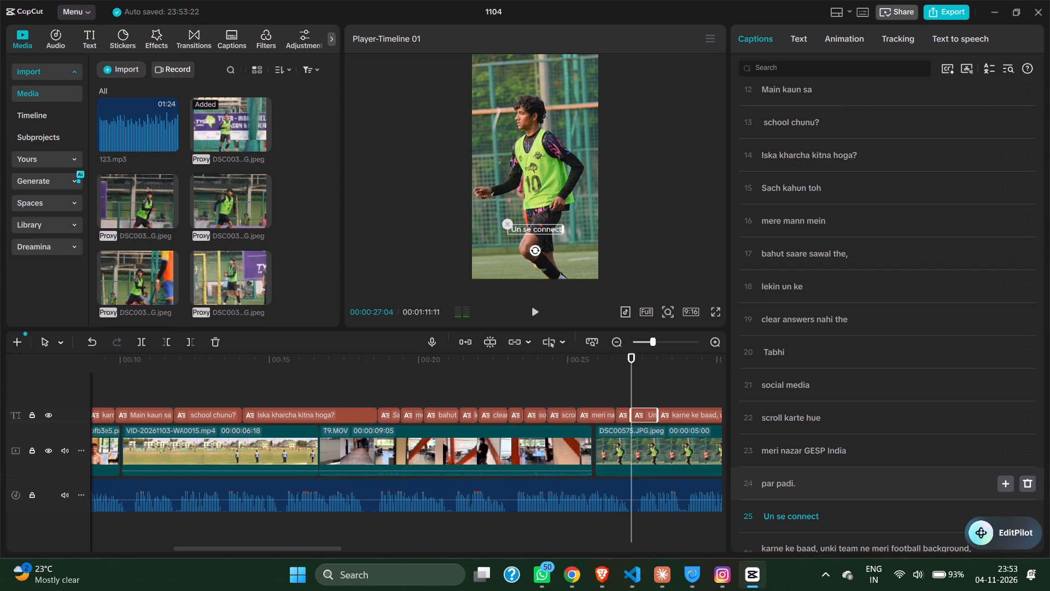
Split "karne ke baad" and "unki team ne" off the following long caption, removing the comma after "baad".
scroll(796, 483, down, 4)
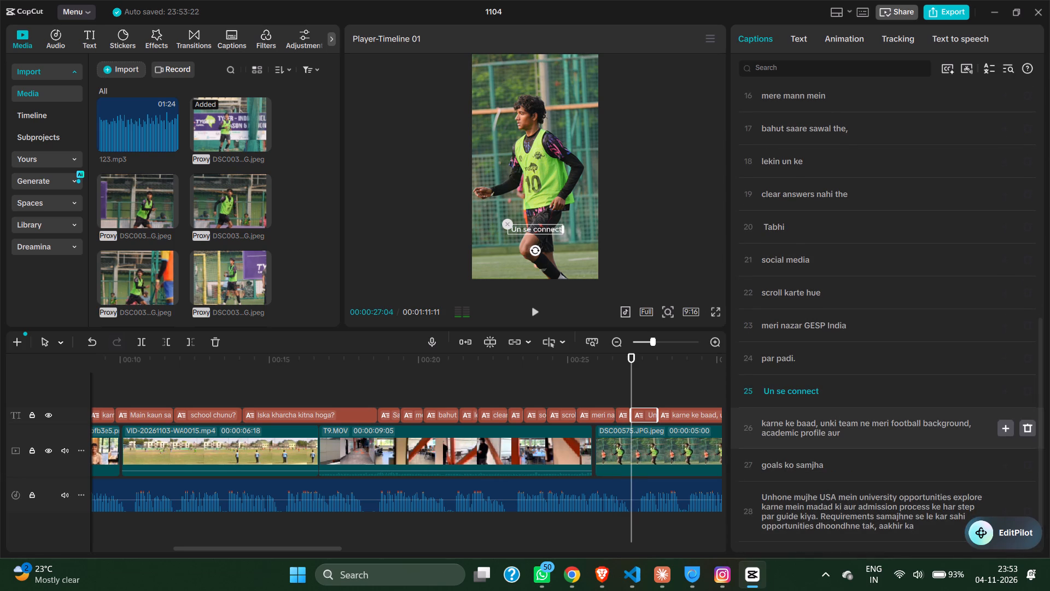
click(818, 422)
key(Return)
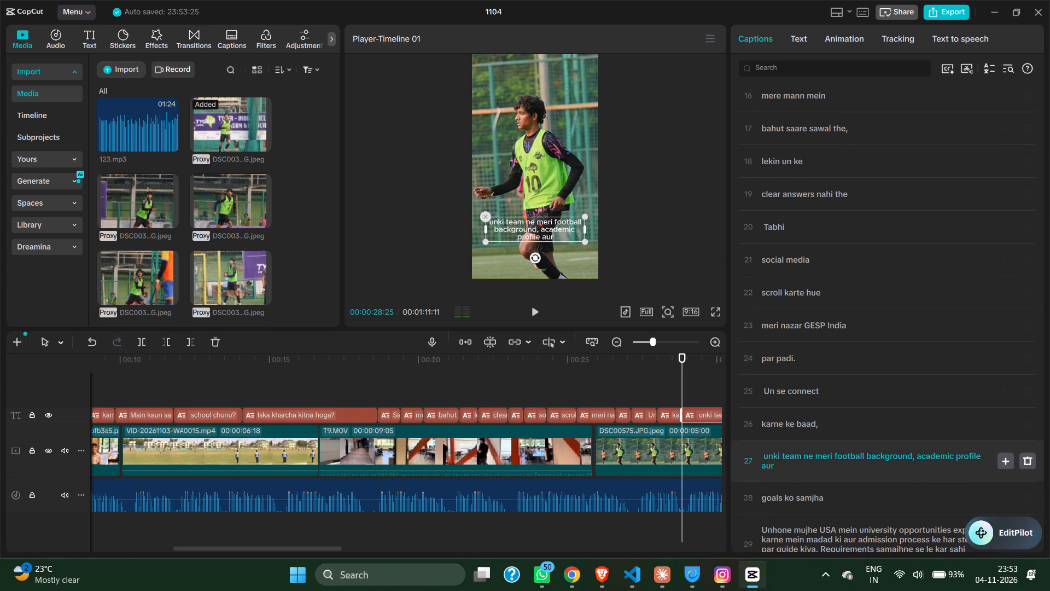
click(837, 430)
key(BackSpace)
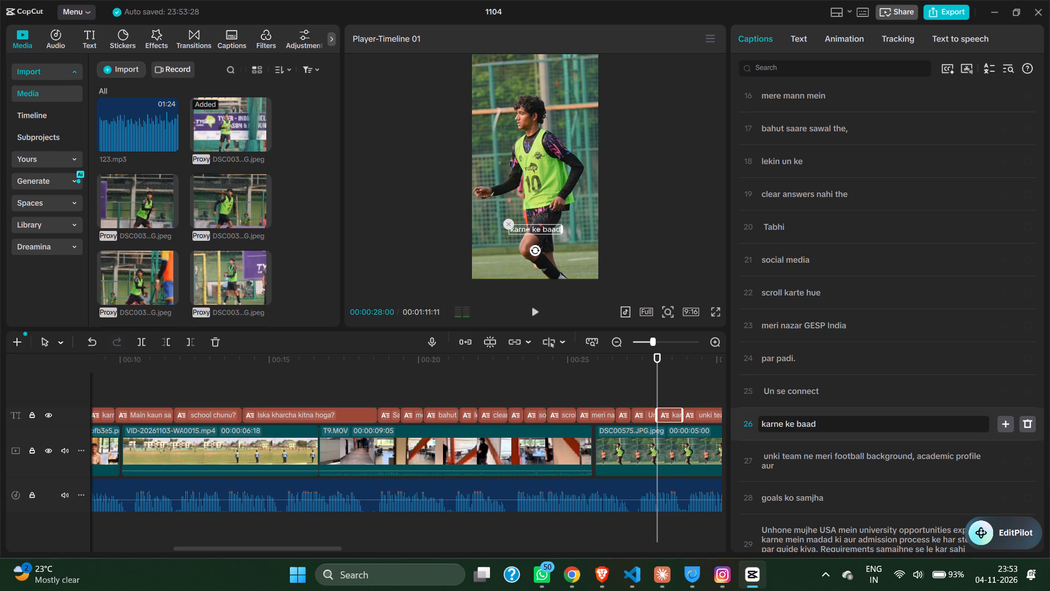
click(818, 457)
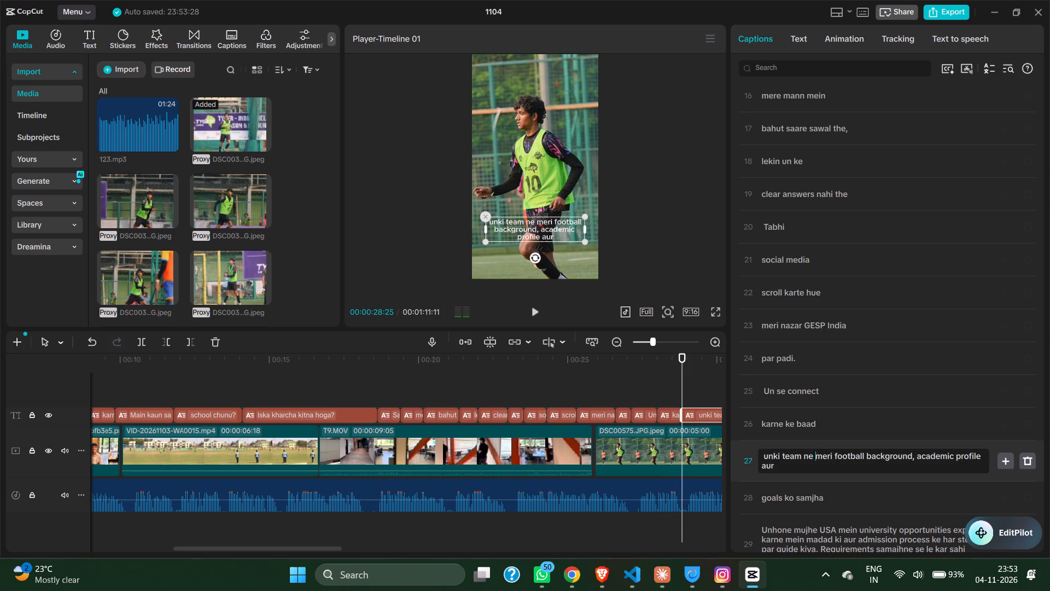
key(Return)
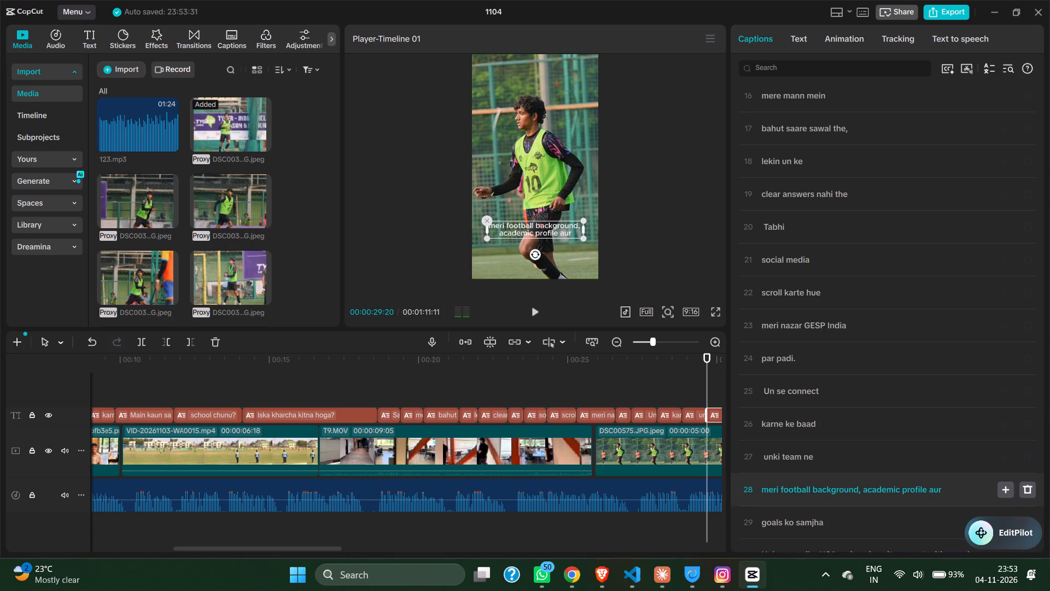
Split the remaining caption into "meri football background" and "academic profile aur", removing the comma between them.
click(862, 490)
key(BackSpace)
key(BackSpace)
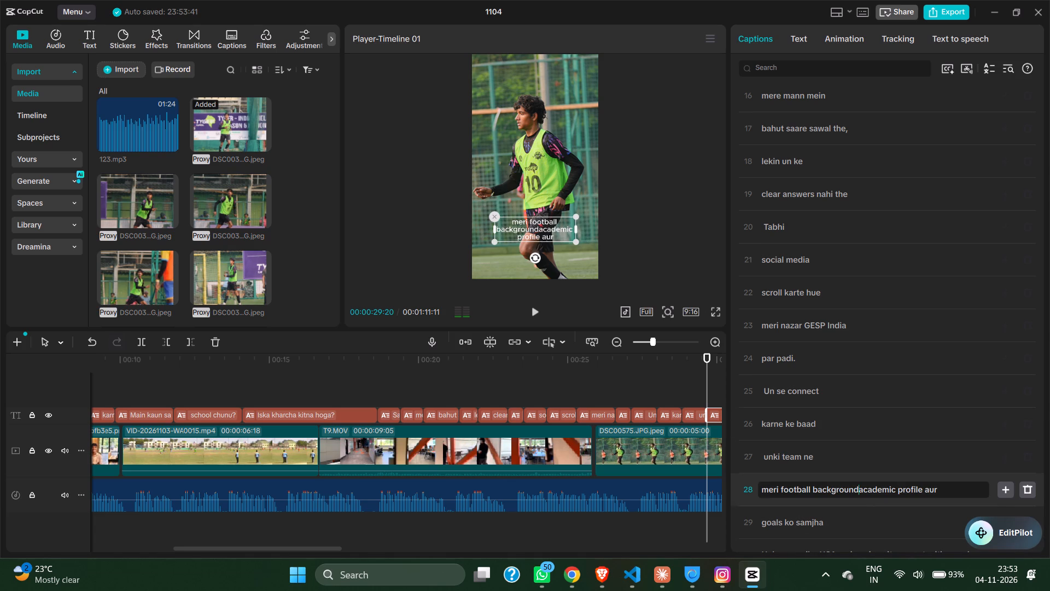
key(Return)
Split "Unhone mujhe" off the start of the long university opportunities caption as its own caption.
scroll(856, 543, down, 3)
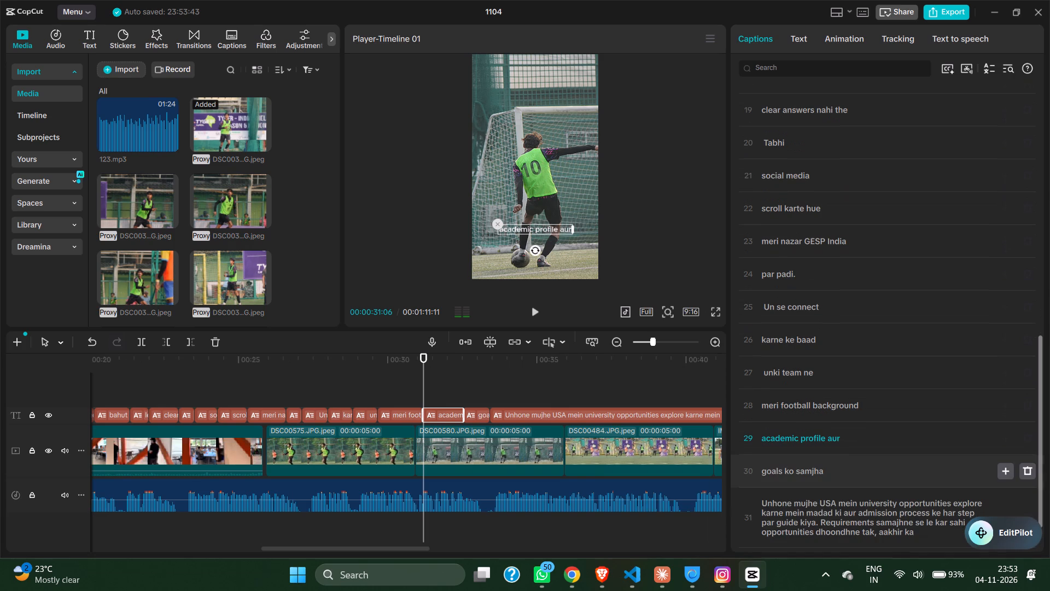
scroll(831, 478, down, 3)
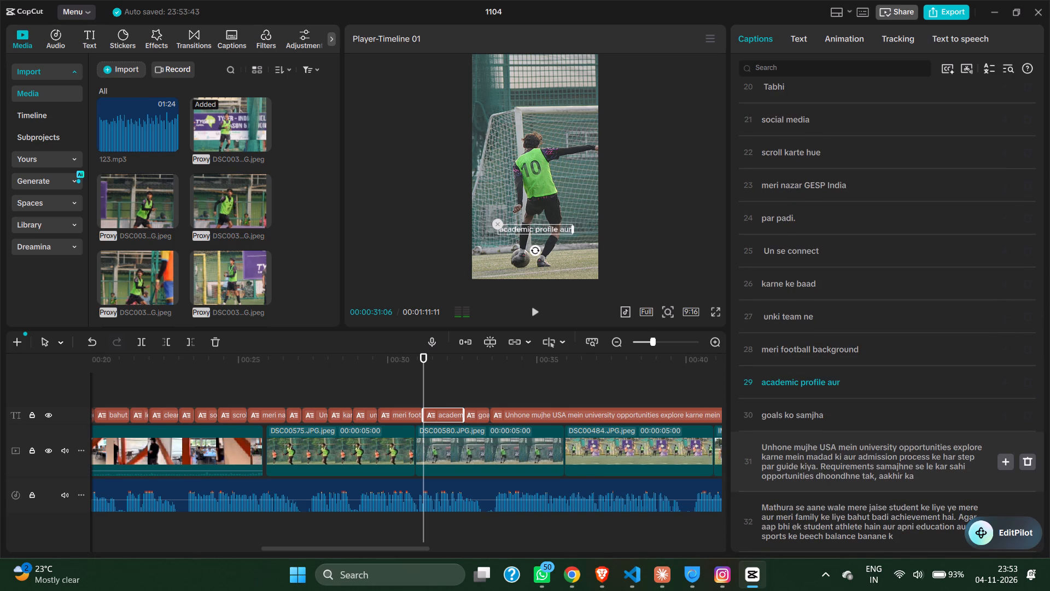
click(819, 447)
key(Return)
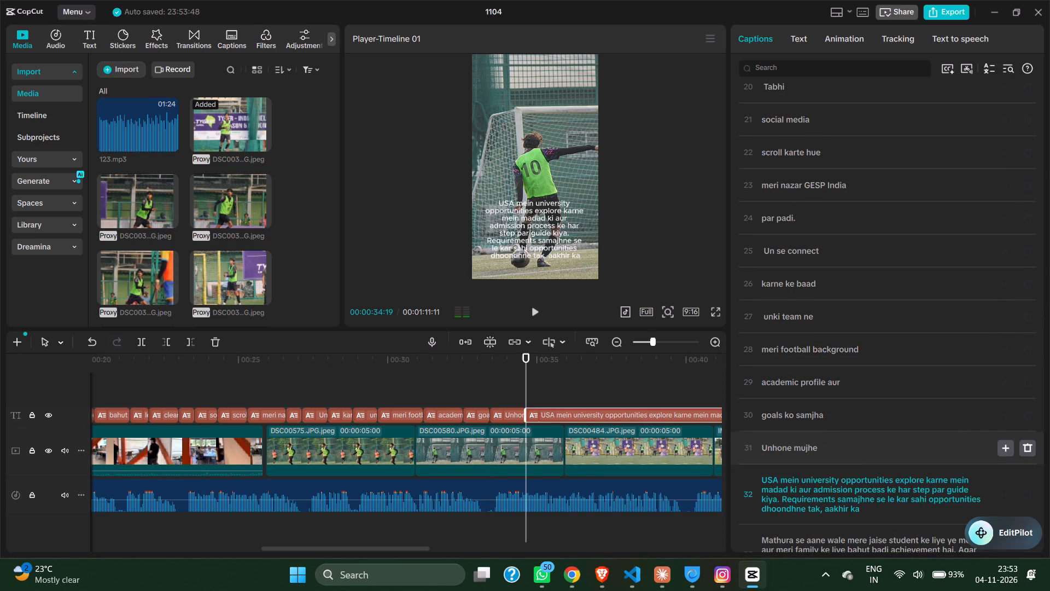
Split "USA mein university", "opportunities explore" and "karne mein madad" off the long university opportunities caption as separate captions.
click(841, 479)
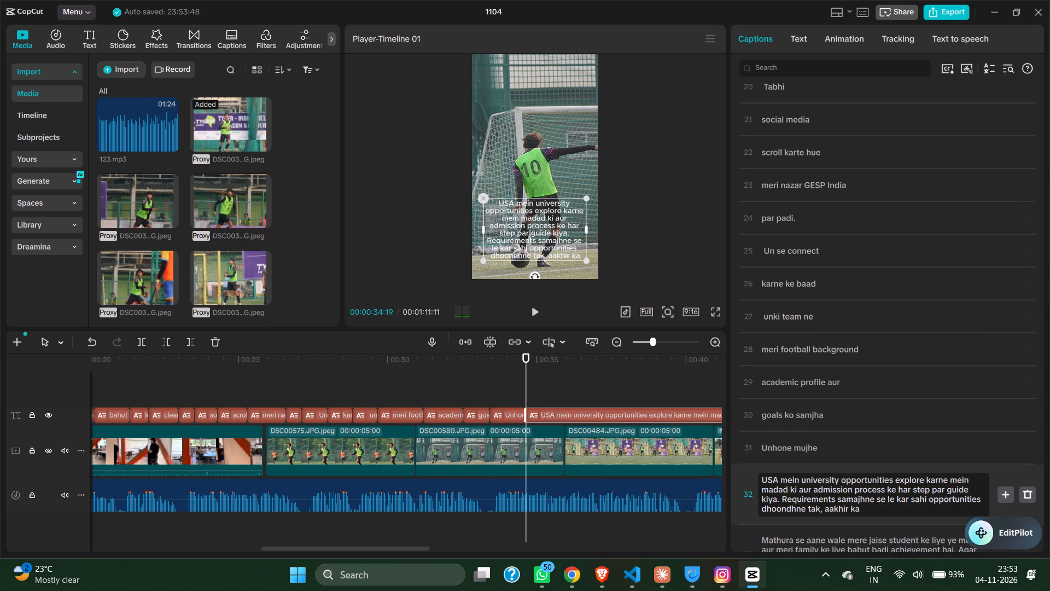
key(Return)
click(847, 512)
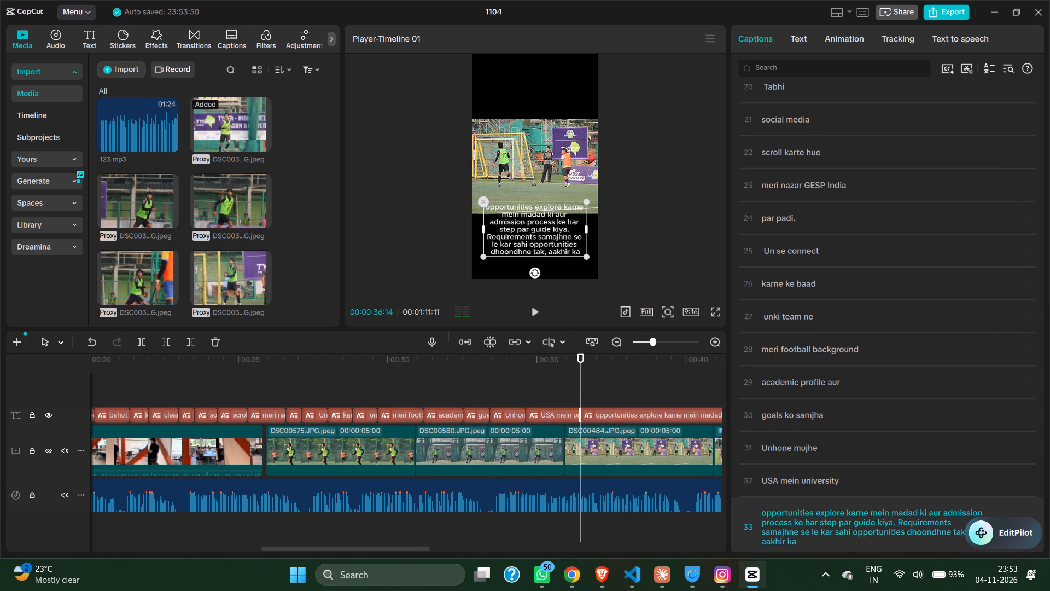
key(Return)
scroll(856, 518, down, 1)
click(833, 458)
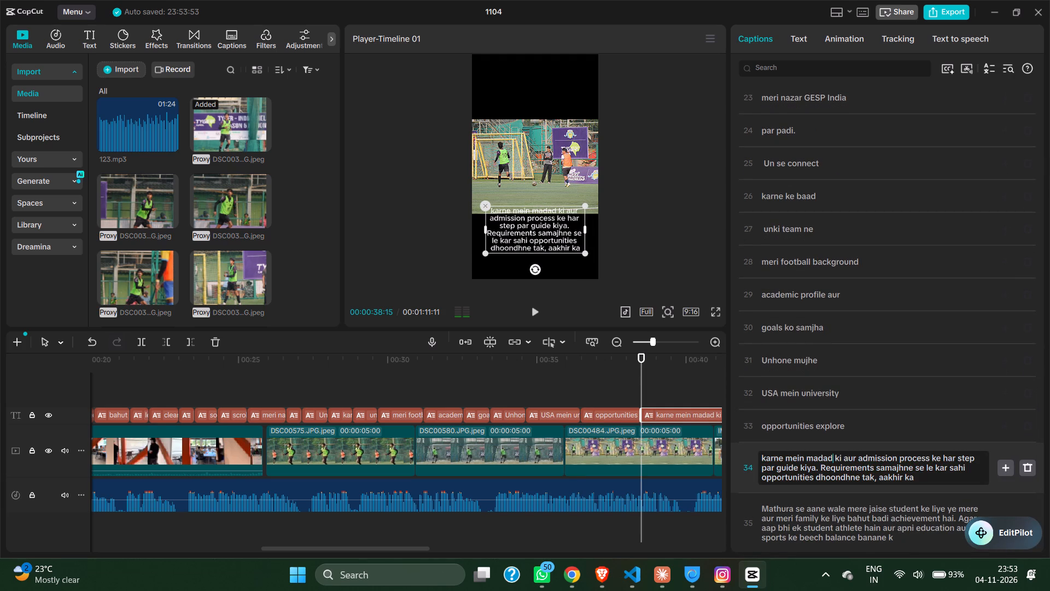
key(Return)
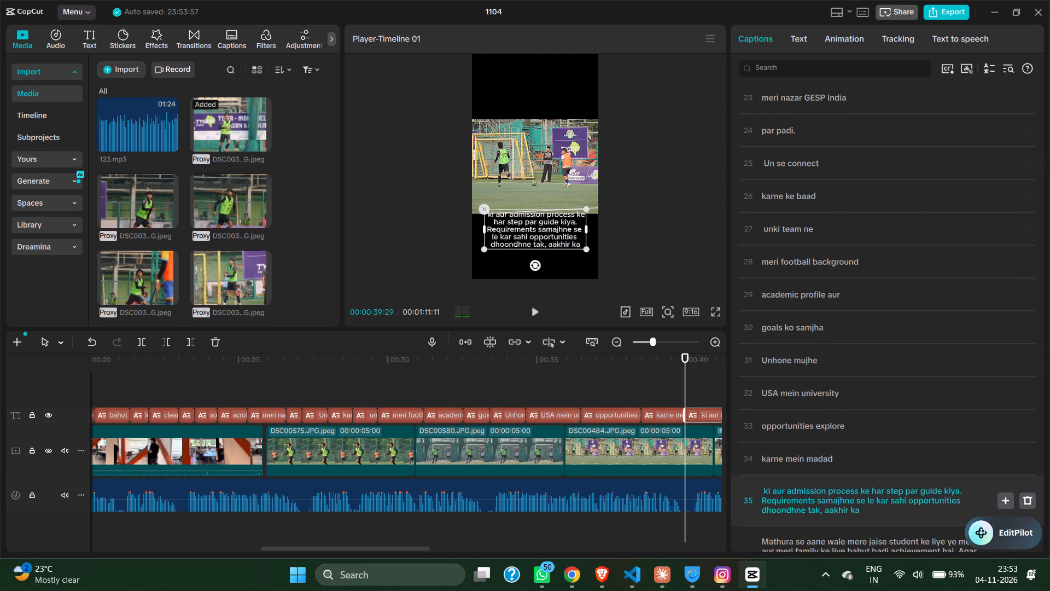
Split the remaining caption into "ki aur admission", "process ke har", "step par guide" and "kiya. Requirements", leaving the text from "samajhne" on.
click(831, 492)
key(Return)
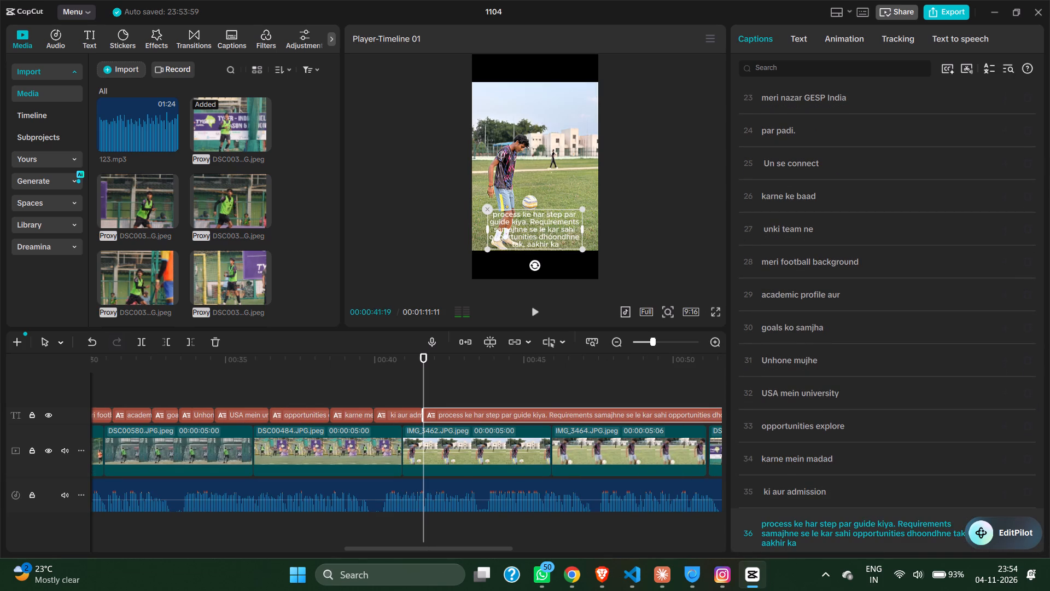
click(821, 524)
key(Return)
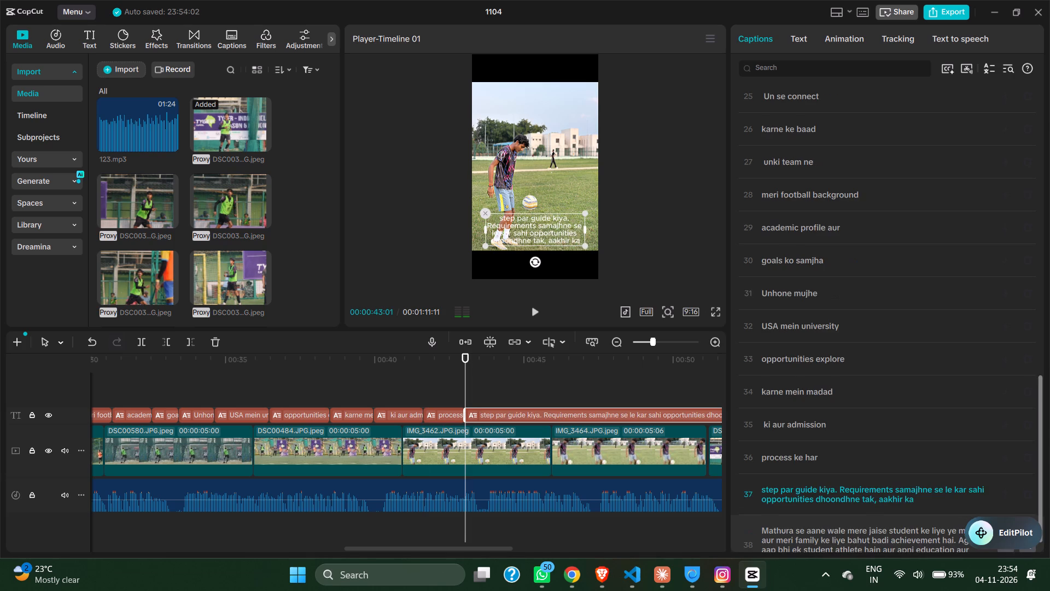
scroll(821, 524, down, 2)
click(816, 466)
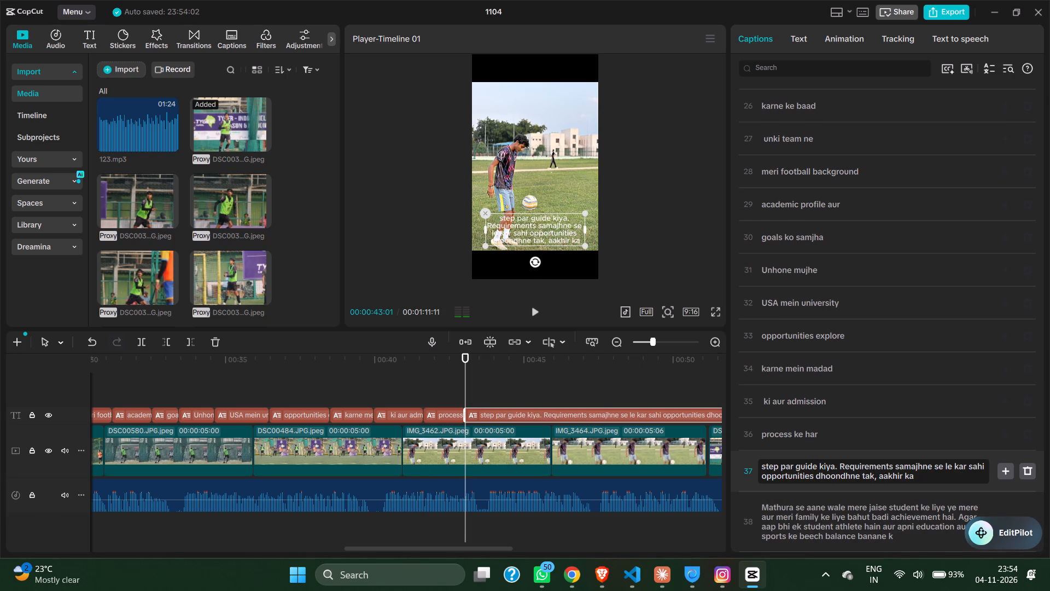
key(Return)
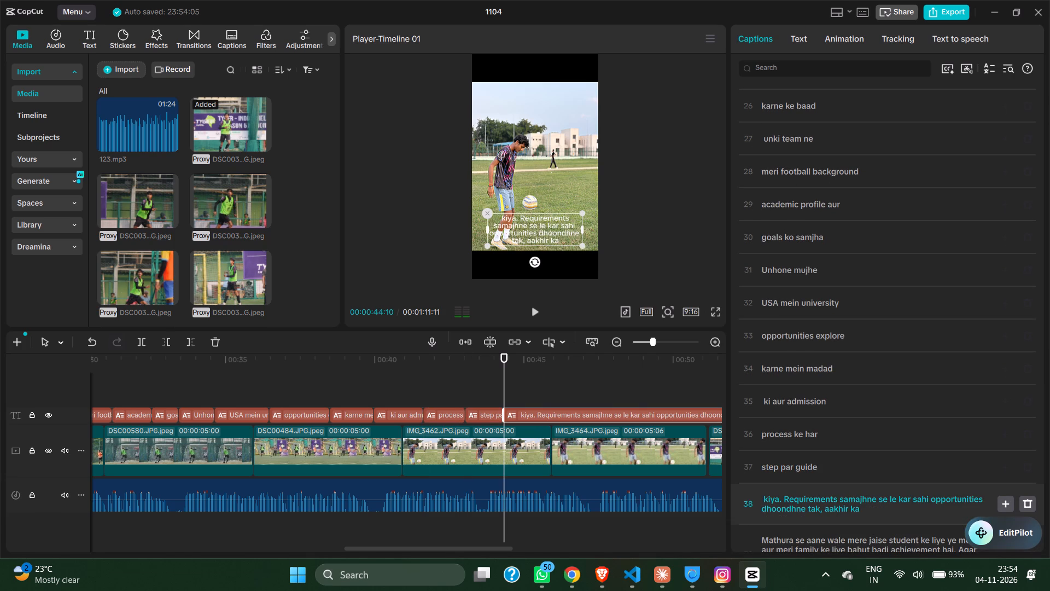
click(838, 498)
key(Return)
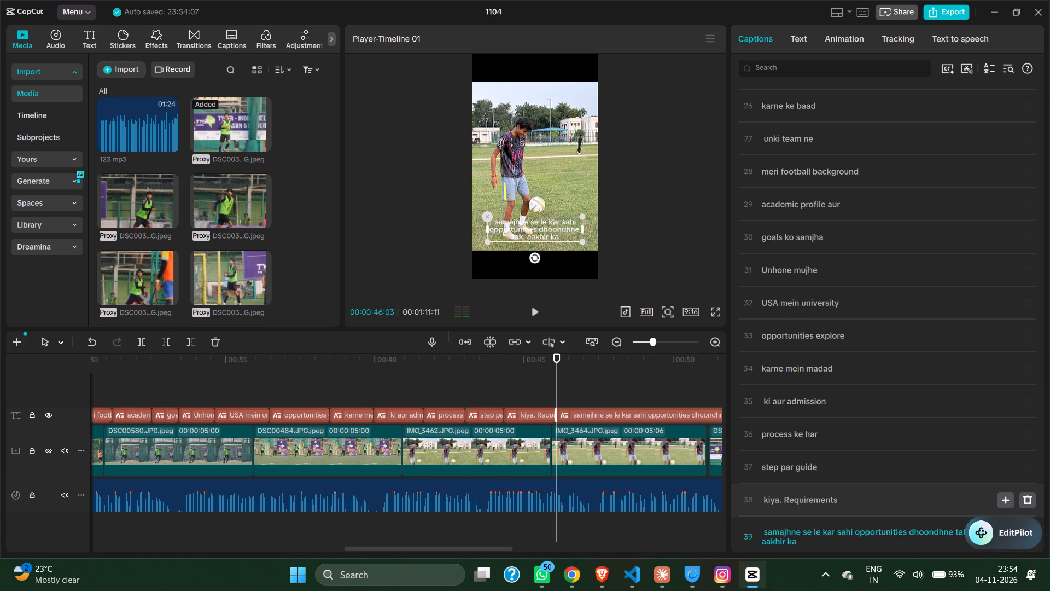
Remove "kiya." from the "Requirements" caption and add "KIYA" to the end of the "step par guide" caption.
scroll(838, 498, down, 2)
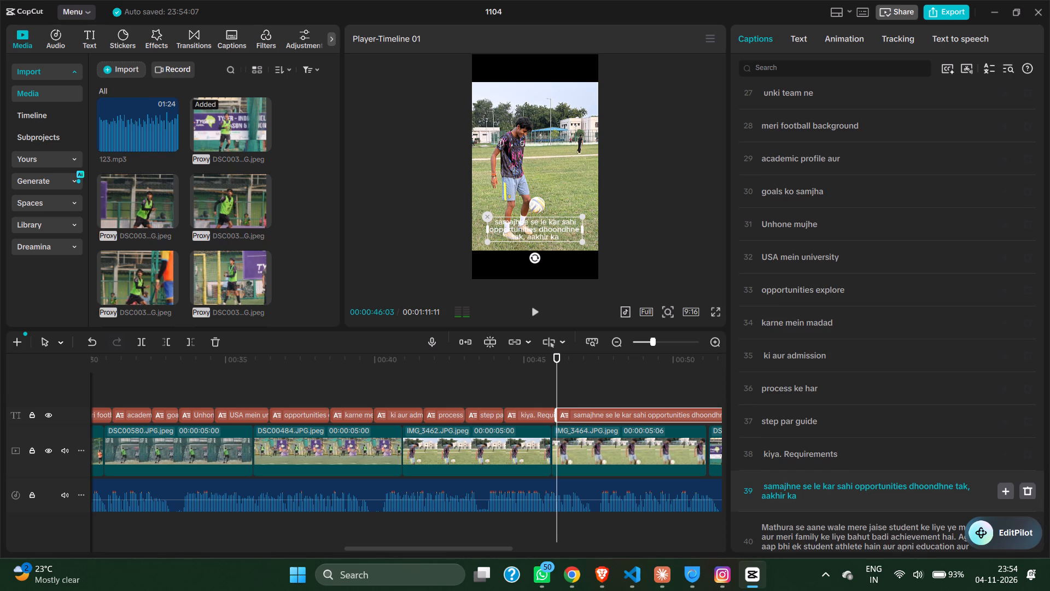
click(783, 455)
key(BackSpace)
key(BackSpace)
key(BackSpace)
key(BackSpace)
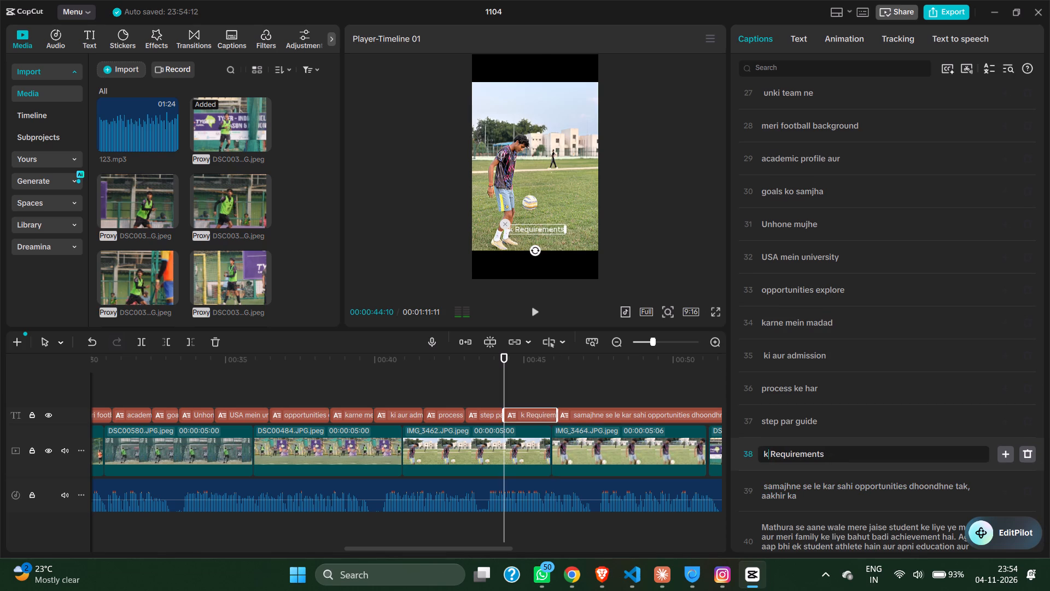
key(BackSpace)
click(841, 418)
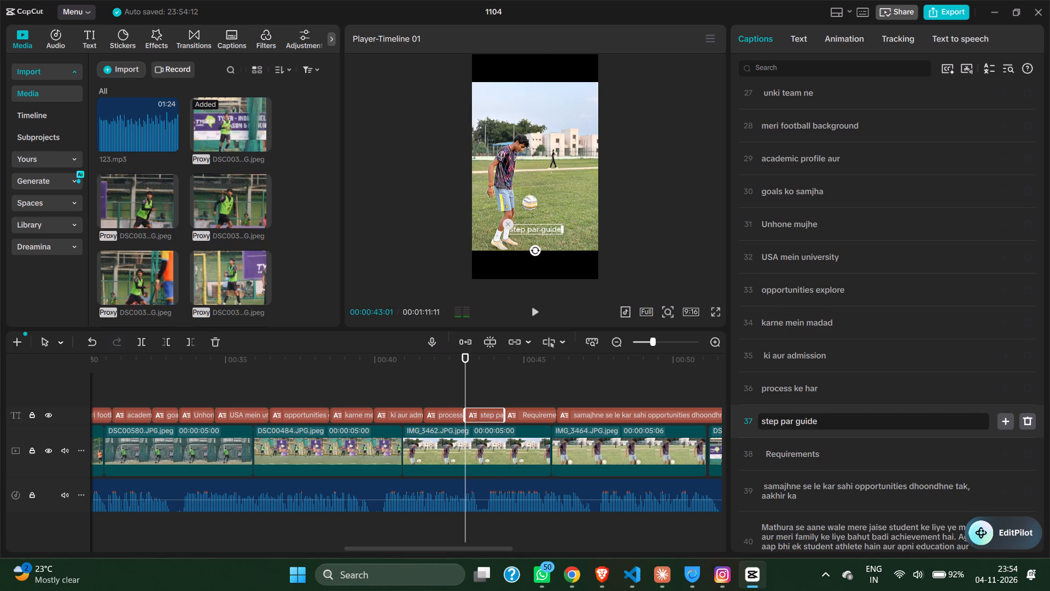
key(space)
text(KIY)
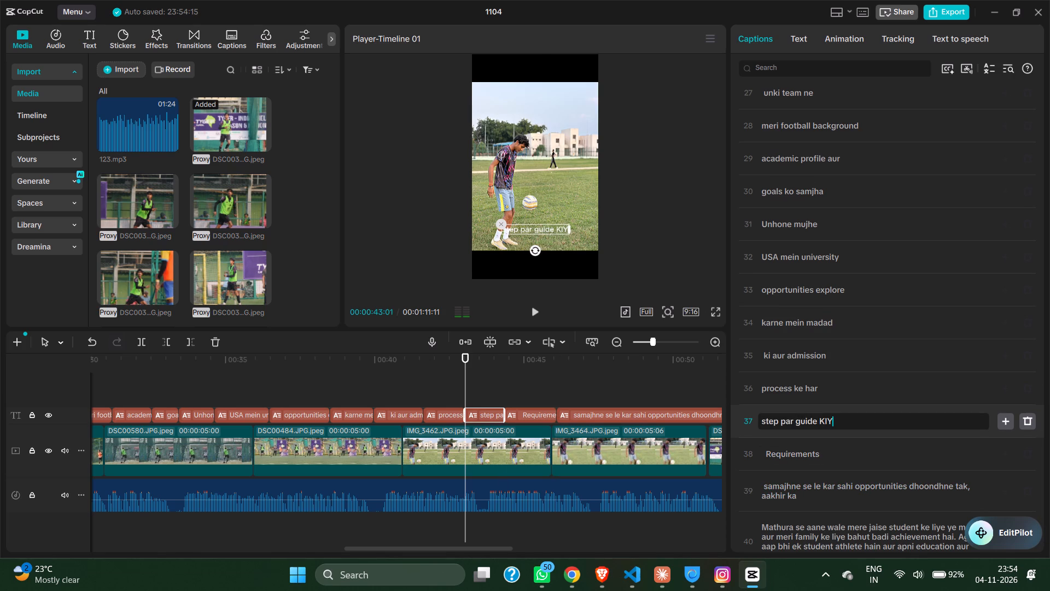
key(a)
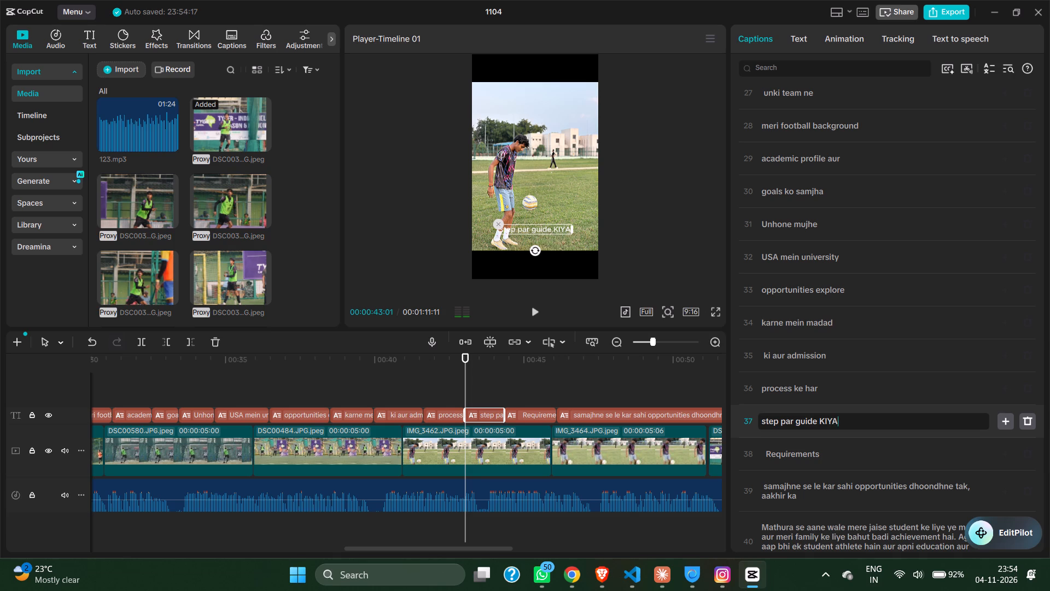
Move "samajhne se" from the start of the following caption to the end of the "Requirements" caption, separated by a space.
scroll(841, 418, down, 1)
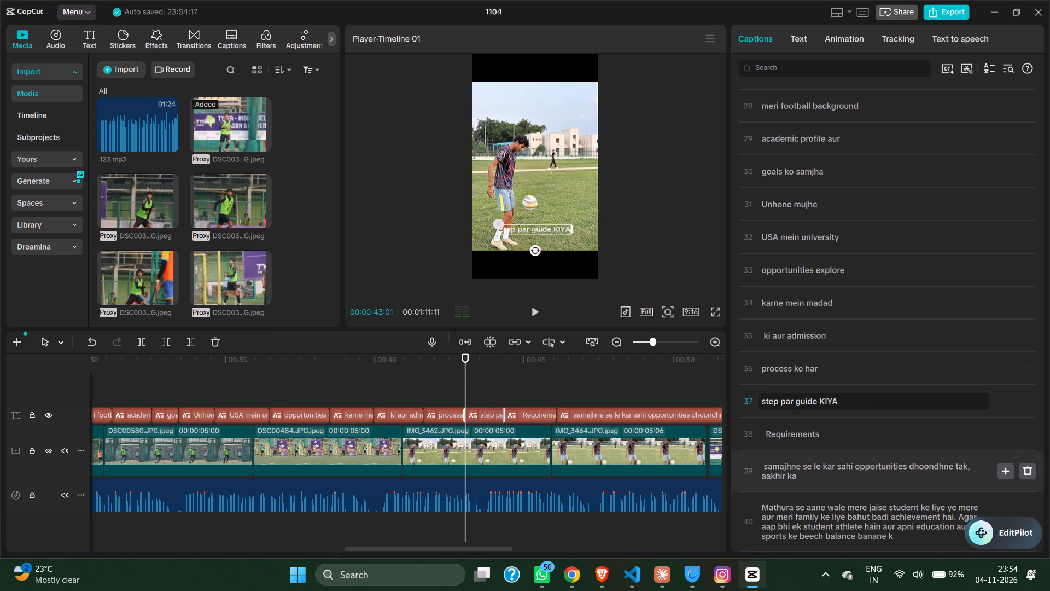
click(813, 467)
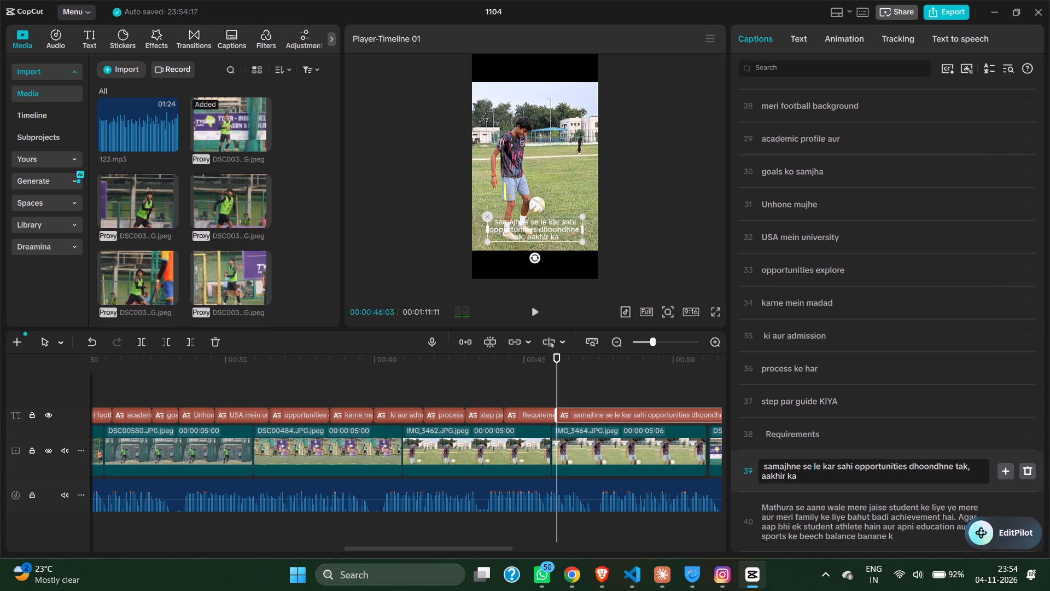
click(823, 467)
drag(823, 467, 809, 467)
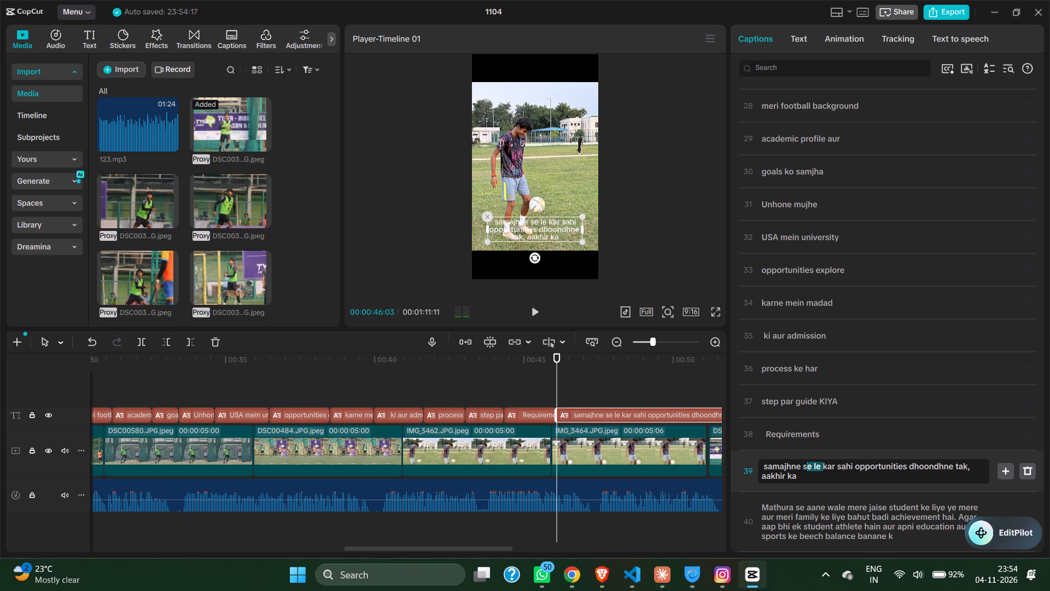
click(809, 467)
click(813, 467)
drag(813, 467, 807, 467)
drag(807, 467, 763, 466)
key(ctrl+c)
click(837, 436)
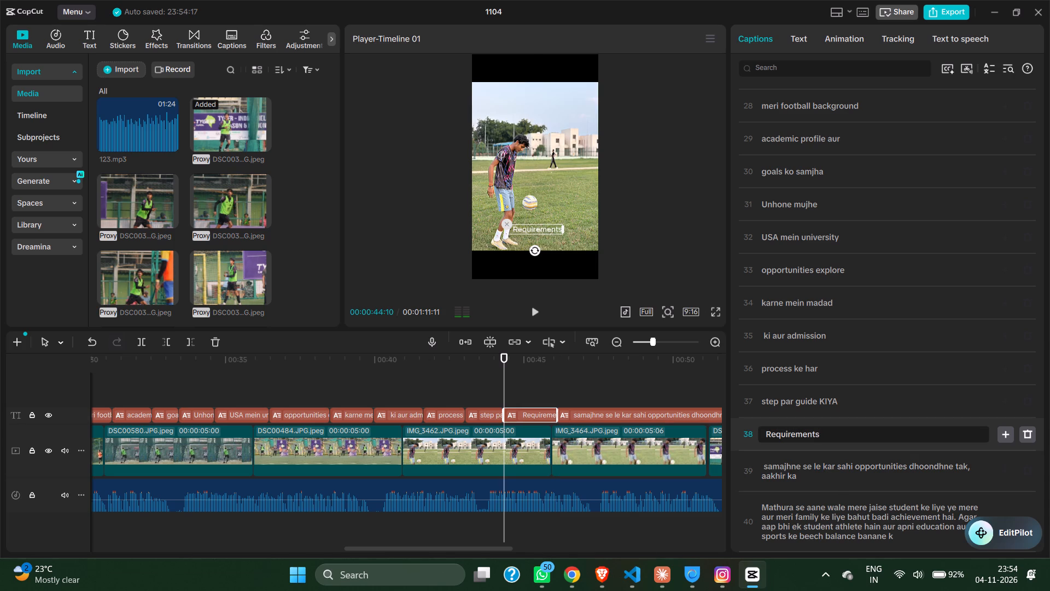
key(ctrl+v)
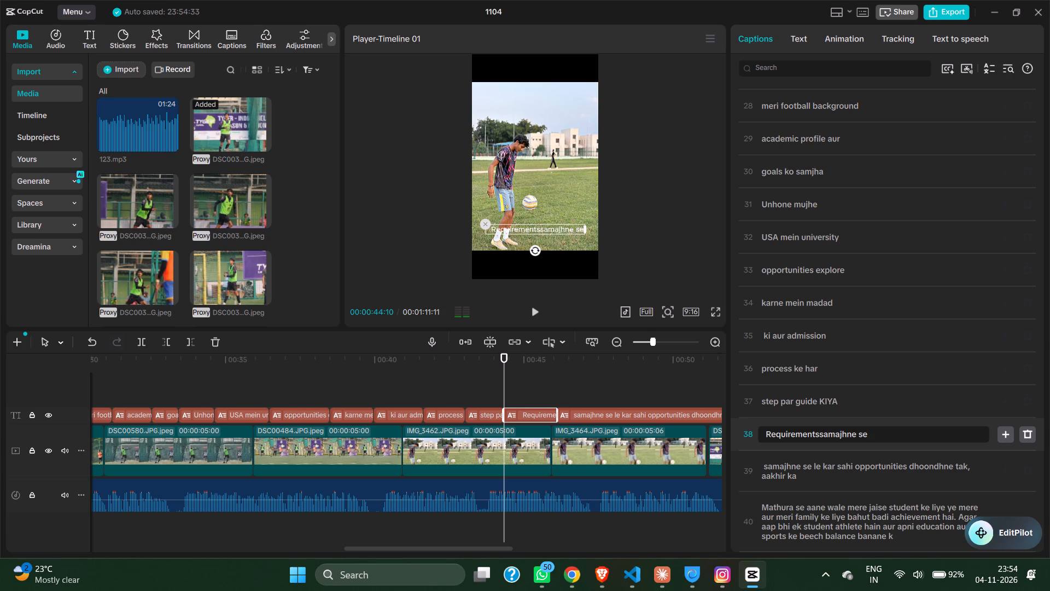
click(819, 435)
key(space)
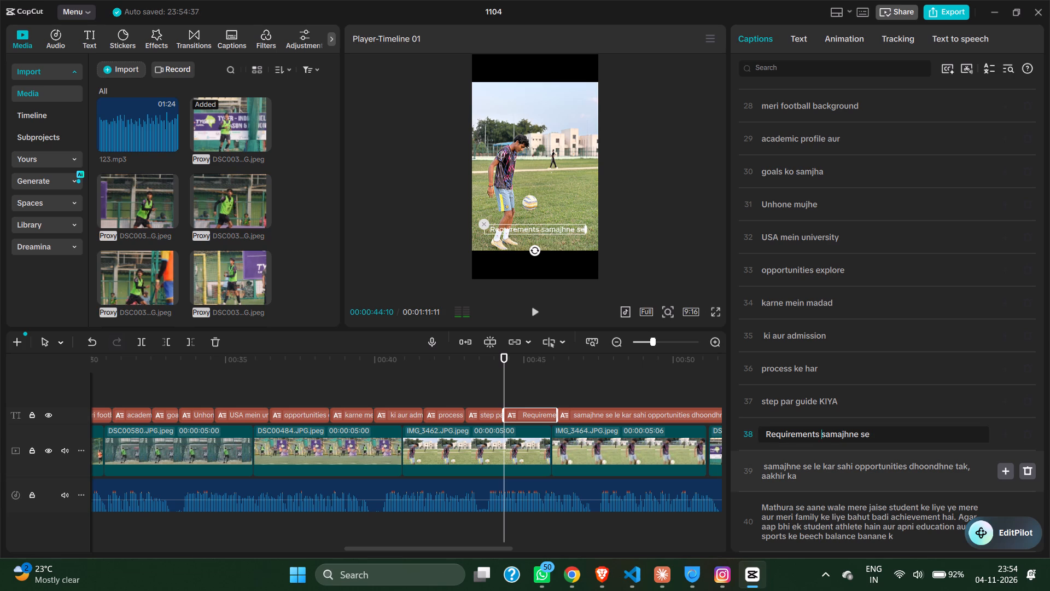
click(813, 467)
drag(813, 467, 760, 465)
key(BackSpace)
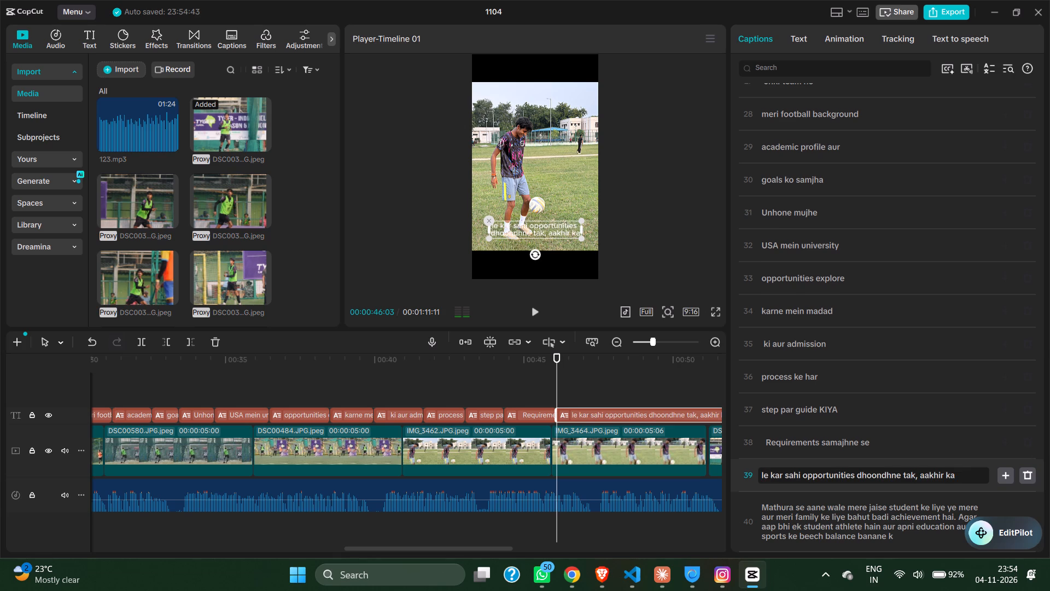
Split "le kar sahi" and "opportunities dhoondhne" off the remaining caption, and replace the comma after "tak" with a space.
click(803, 474)
key(Return)
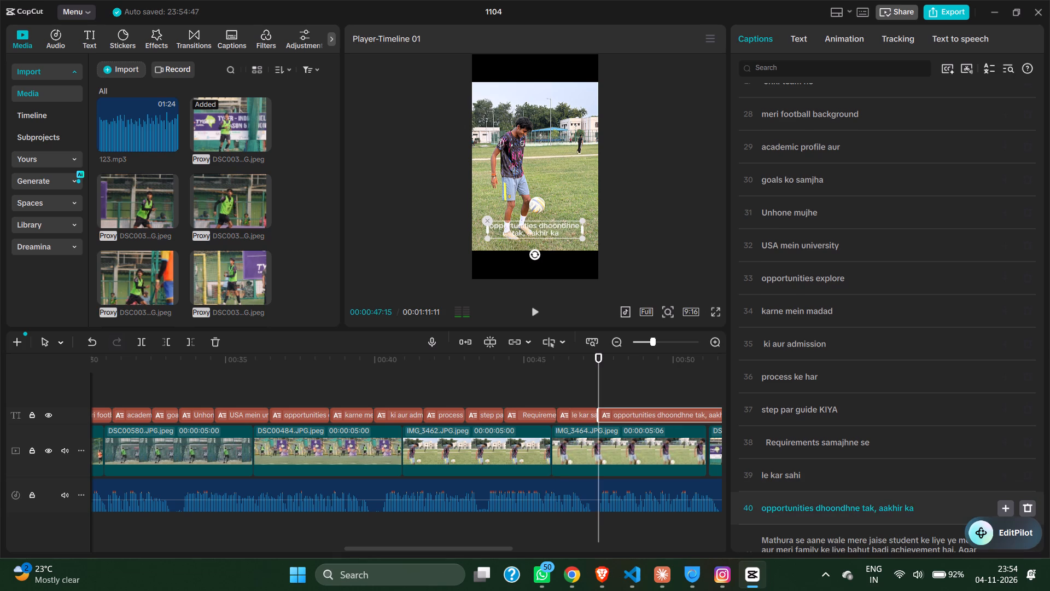
click(864, 506)
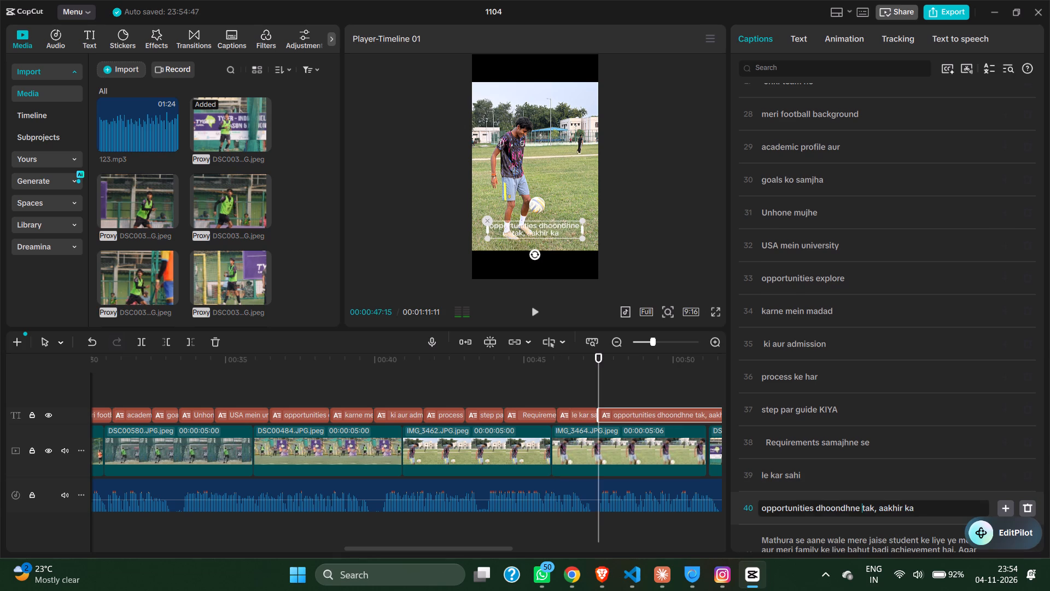
key(Return)
scroll(864, 506, down, 2)
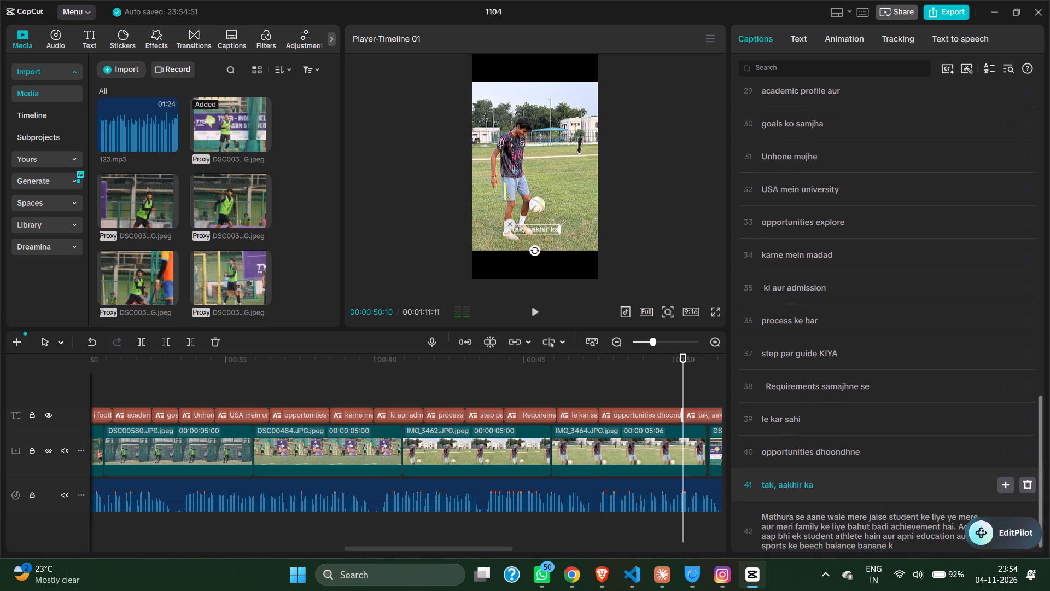
click(776, 484)
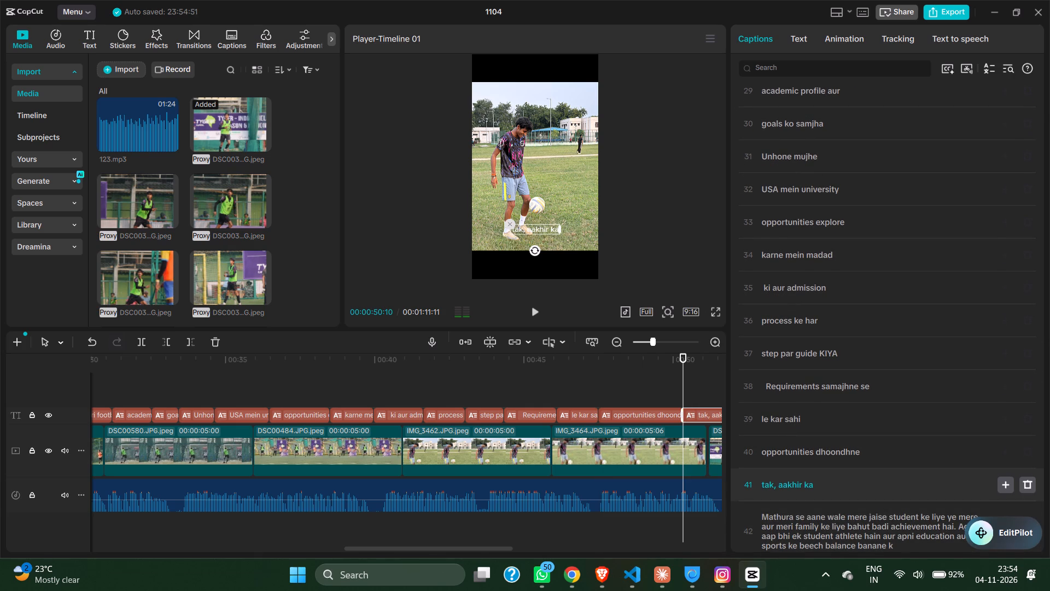
key(BackSpace)
key(space)
Split "Mathura se aane", "wale mere jaise" and "student ke liye" off the long Mathura caption as separate captions.
scroll(776, 484, down, 3)
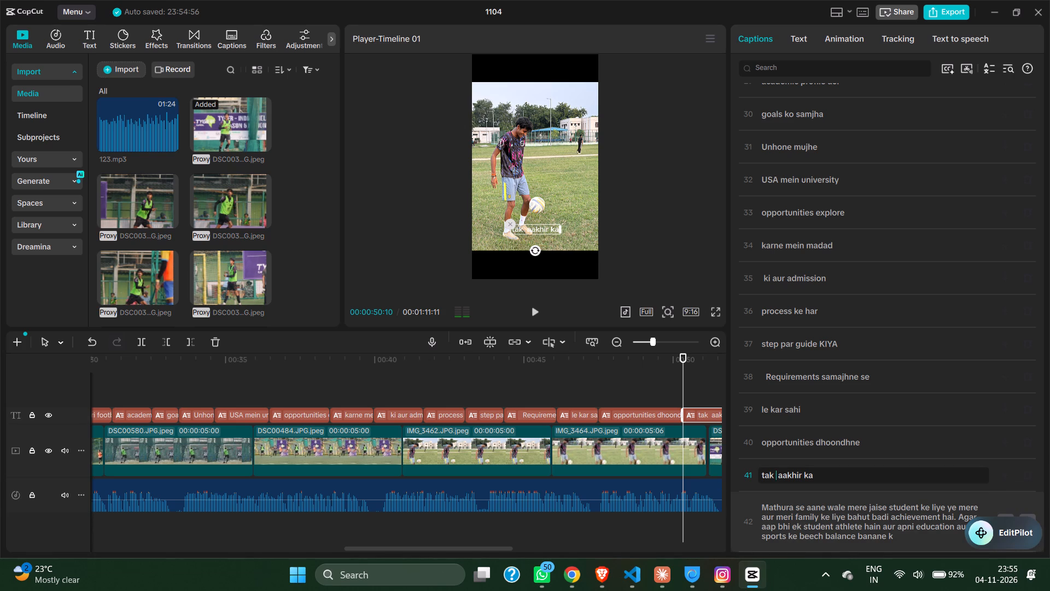
click(828, 508)
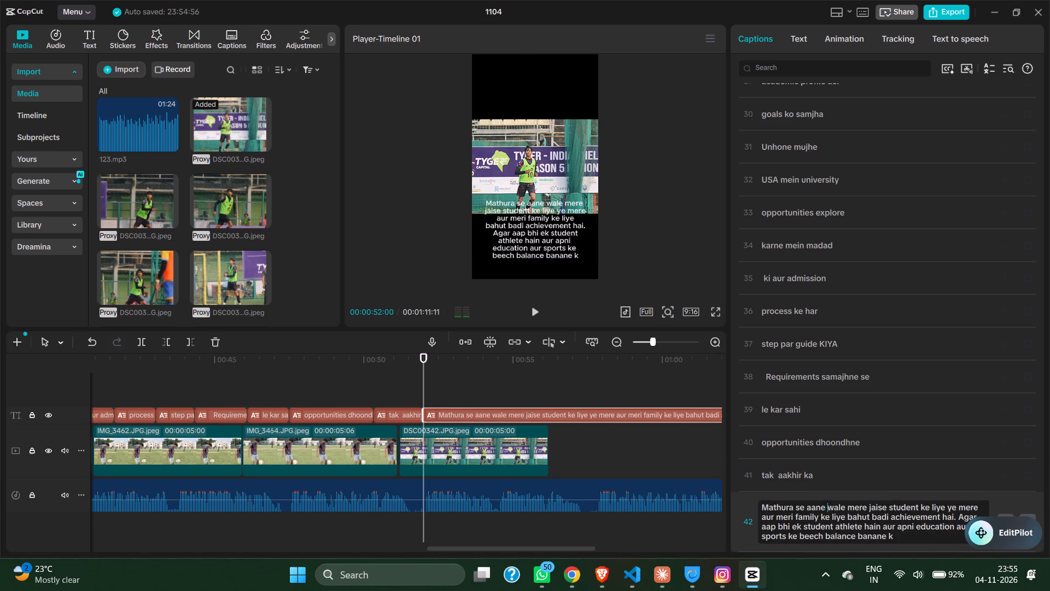
key(Return)
scroll(828, 508, down, 2)
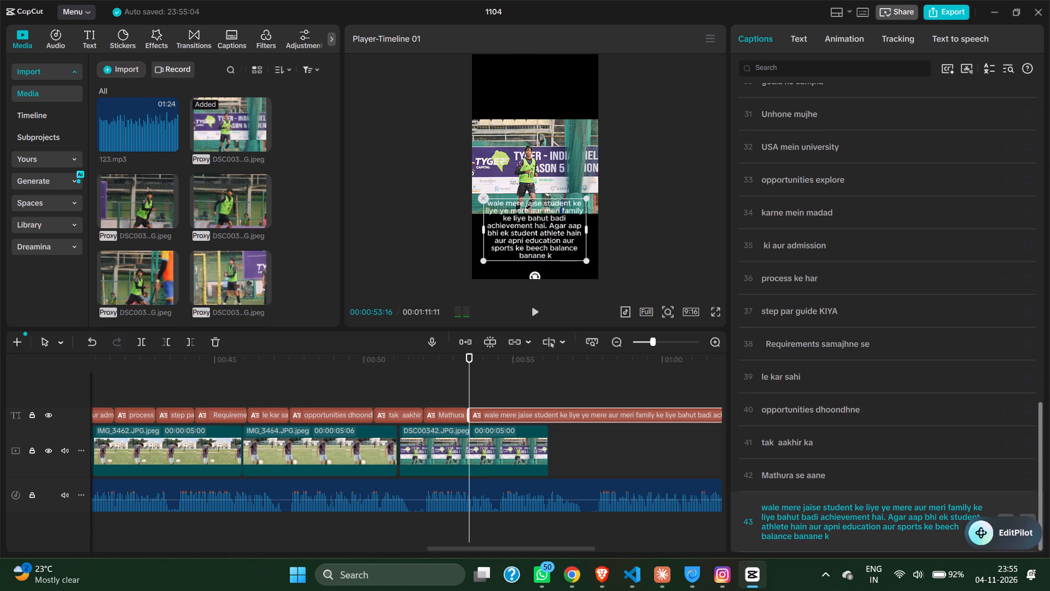
click(822, 506)
key(Return)
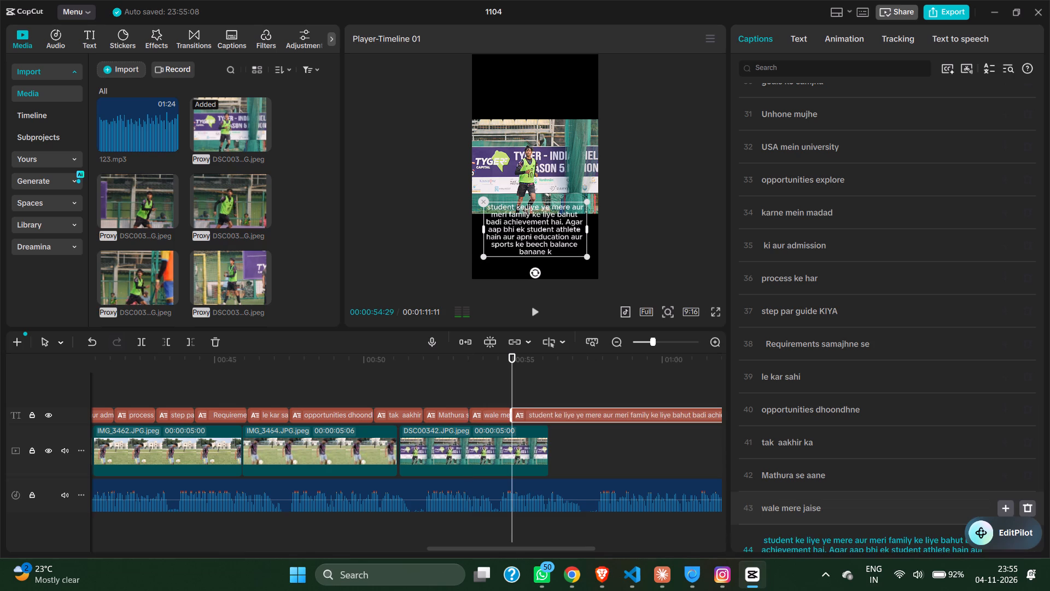
scroll(843, 524, down, 1)
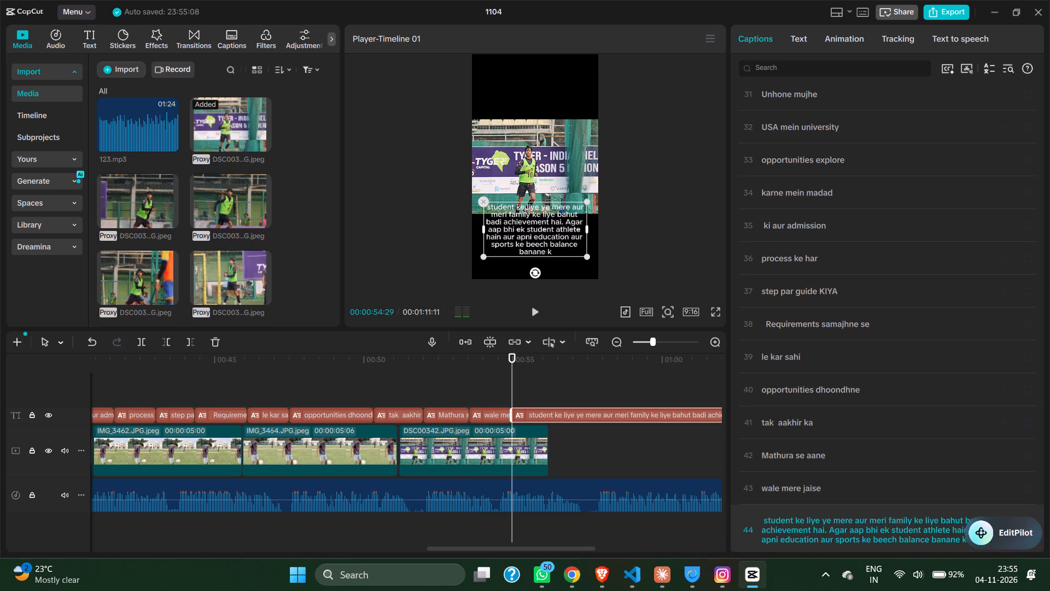
click(822, 518)
key(Return)
scroll(822, 518, down, 2)
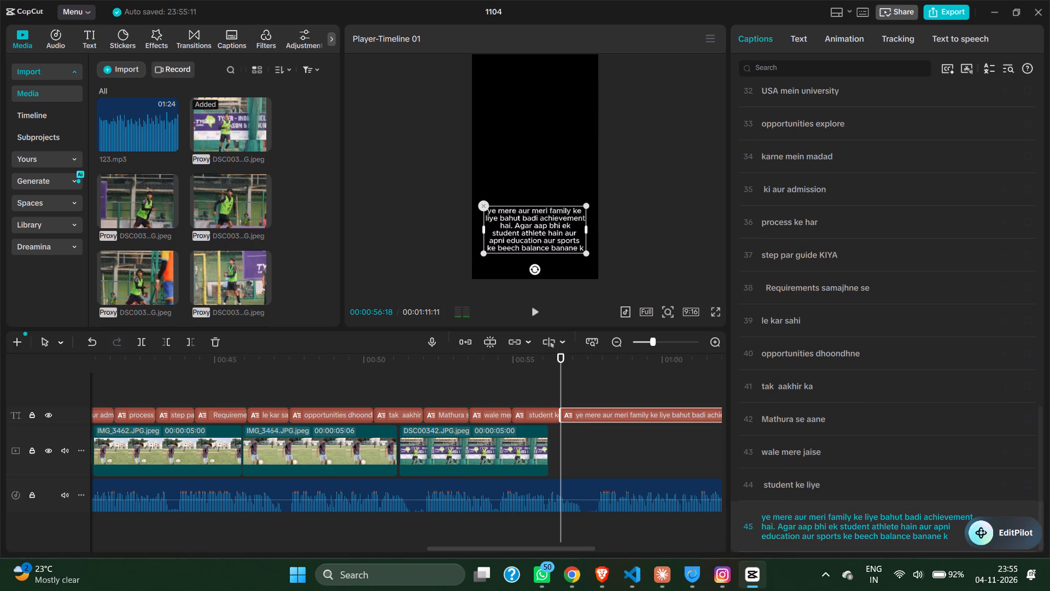
Split "ye mere aur", "meri family ke", "liye bahut badi" and "achievement hai." off the long final caption as separate captions.
click(809, 518)
key(Return)
scroll(809, 518, down, 3)
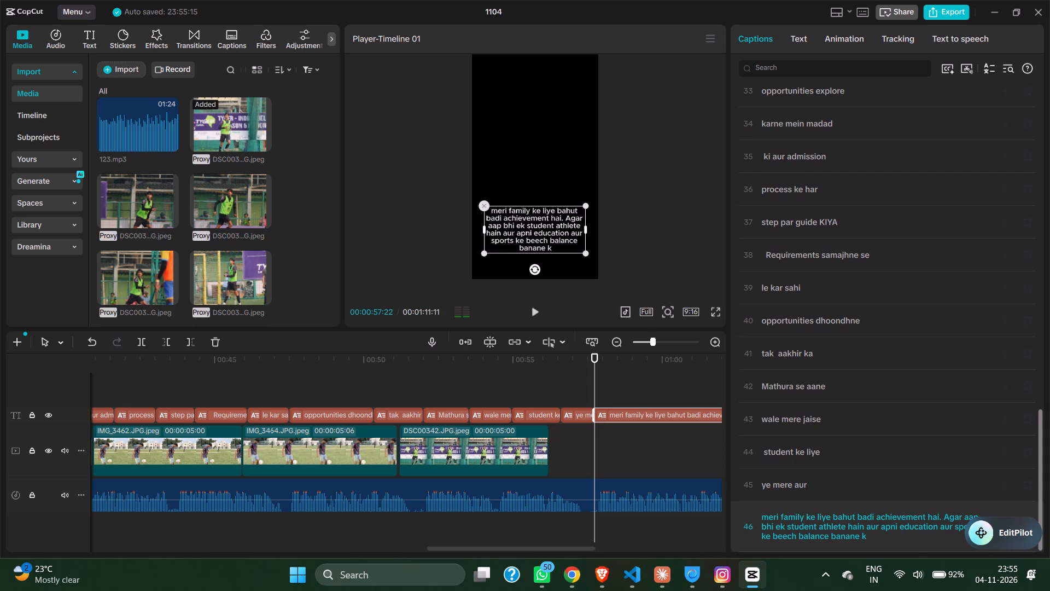
click(816, 518)
key(Return)
scroll(816, 518, down, 1)
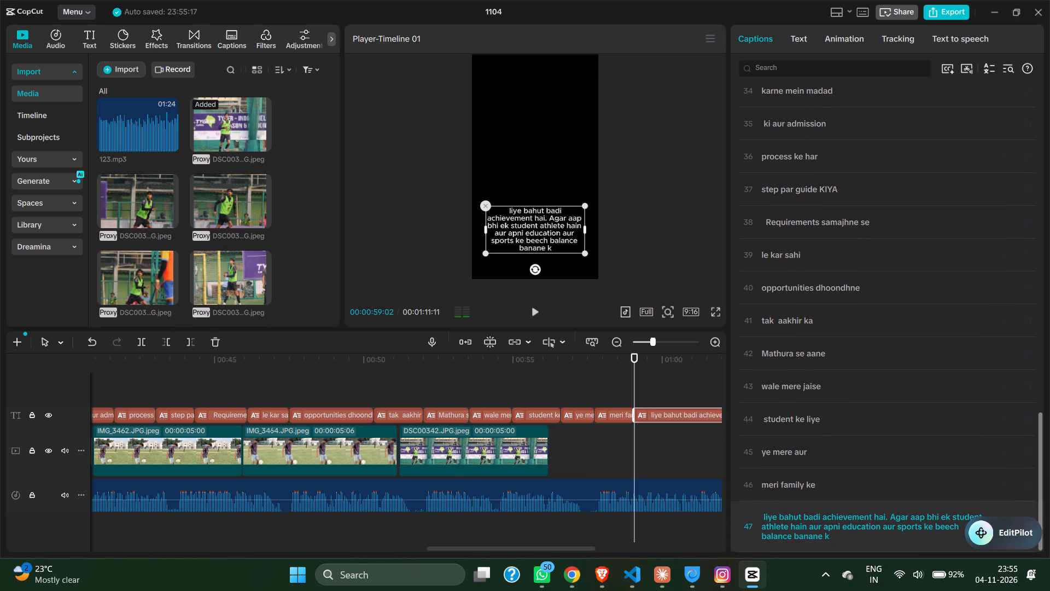
click(822, 515)
key(Return)
scroll(822, 515, down, 1)
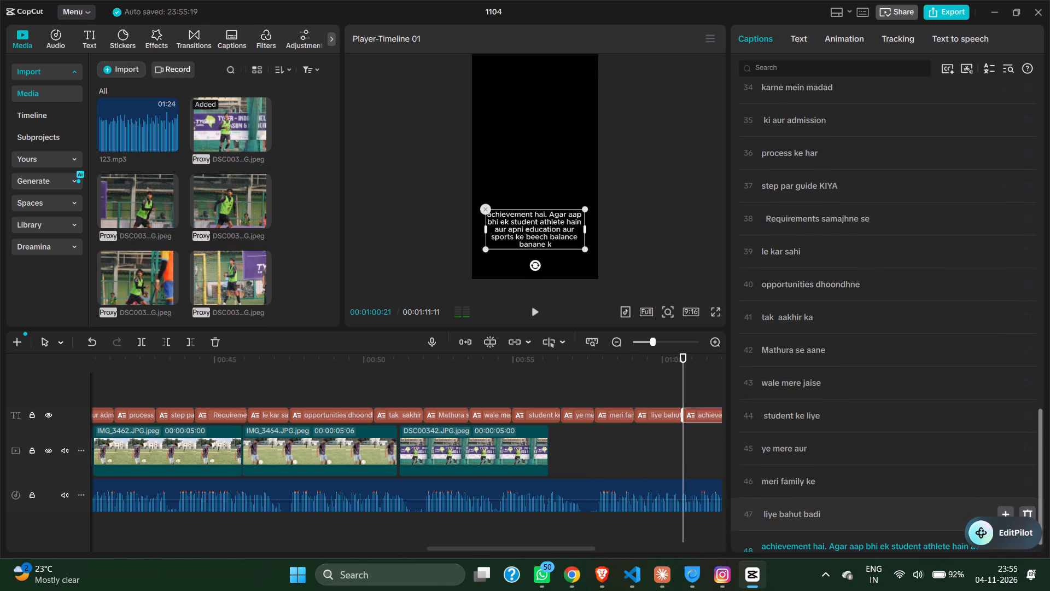
scroll(822, 515, down, 1)
click(827, 525)
key(Return)
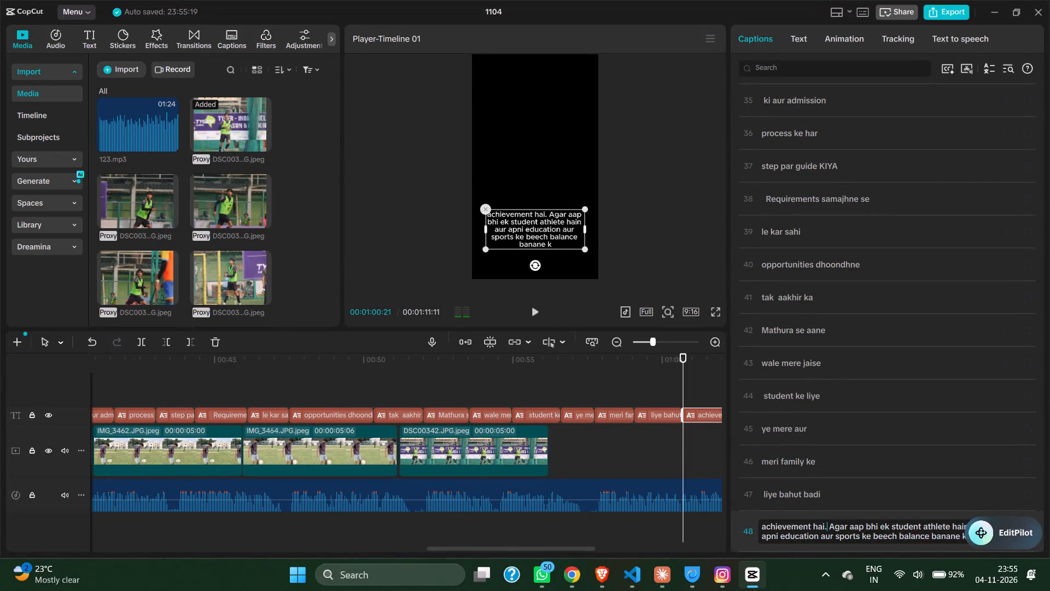
Split "Agar aap bhi", "ek student athlete" and "hain aur apni" off the remaining caption as separate captions.
scroll(827, 525, down, 3)
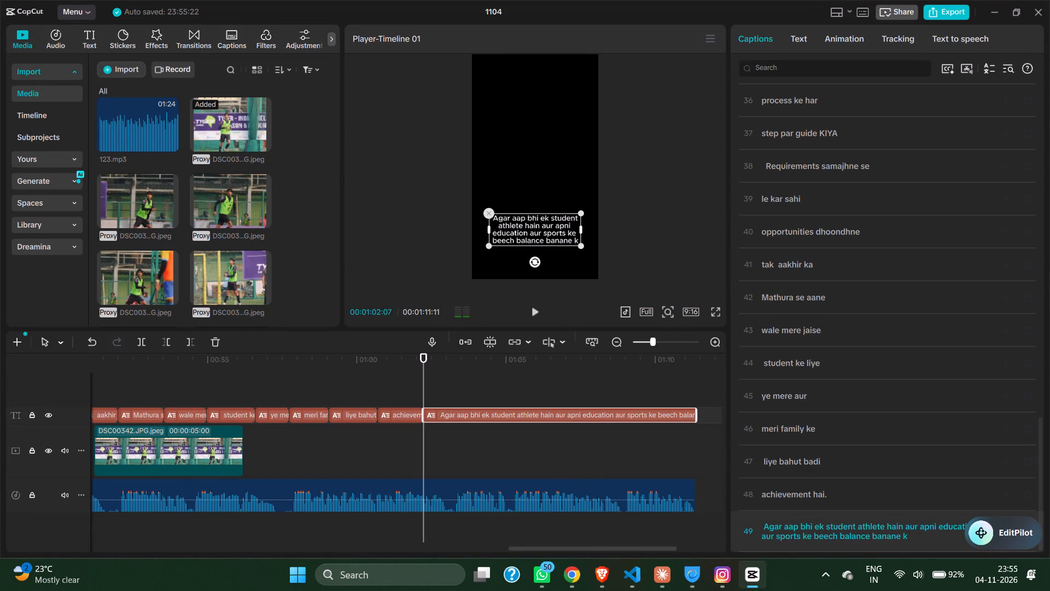
click(816, 528)
key(Return)
scroll(816, 528, down, 6)
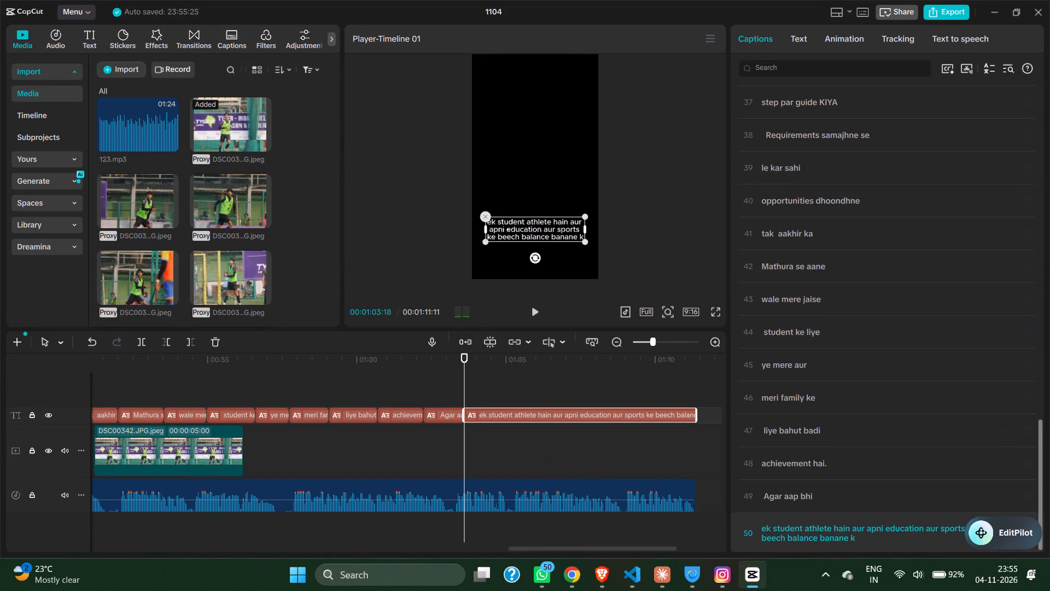
click(834, 529)
key(Return)
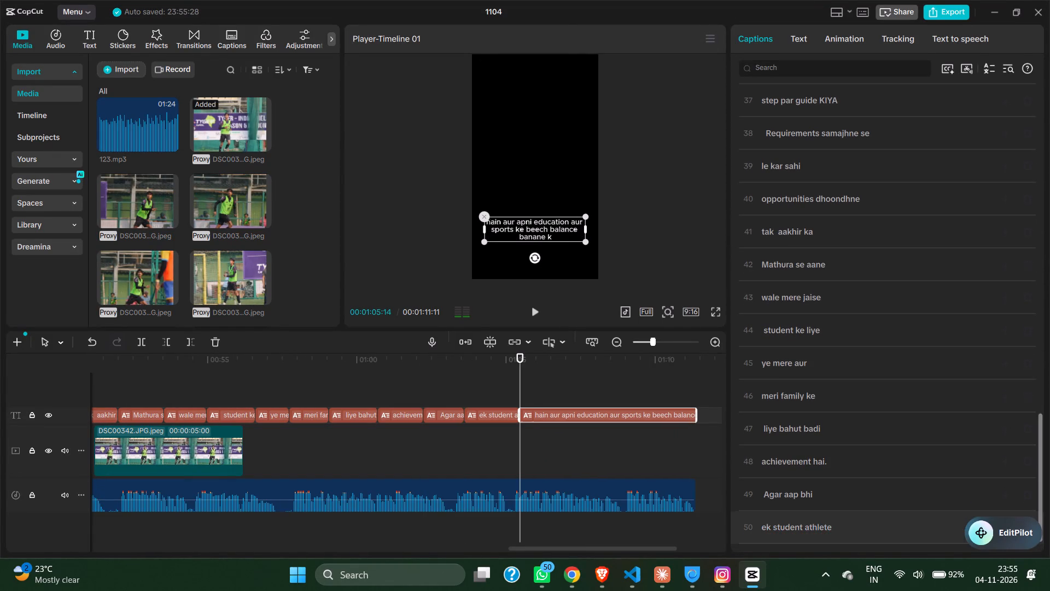
scroll(834, 529, down, 4)
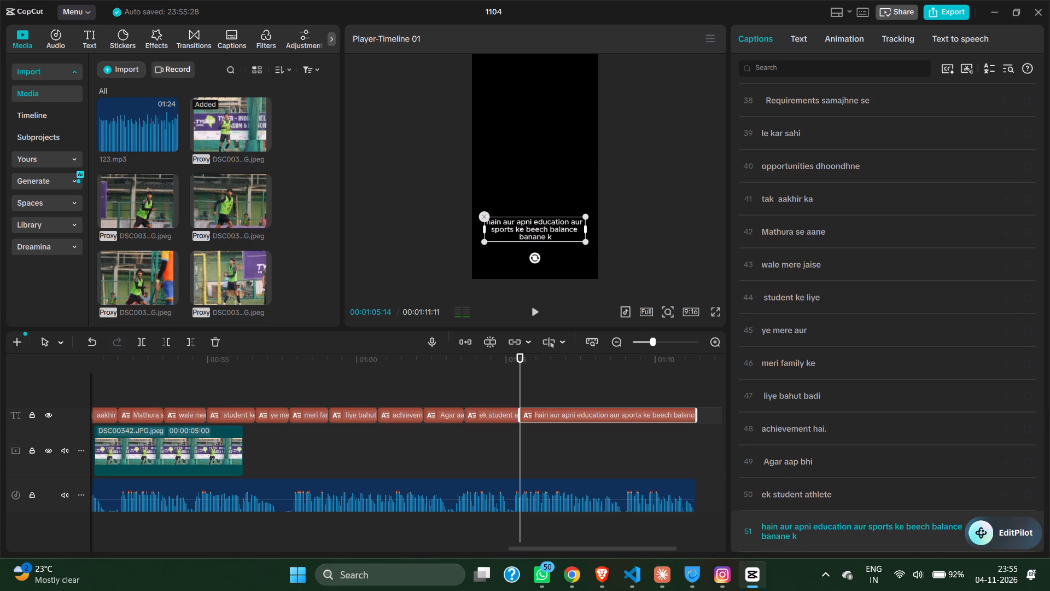
click(815, 527)
key(Return)
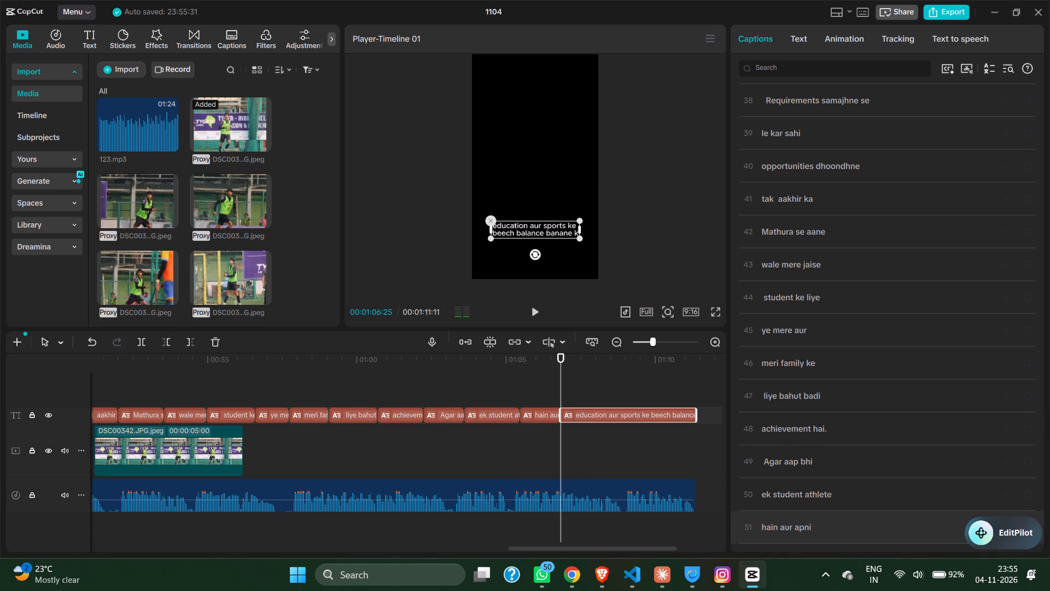
Split the remaining caption into "education aur sports", "ke beech balance" and "banane k".
scroll(815, 527, down, 3)
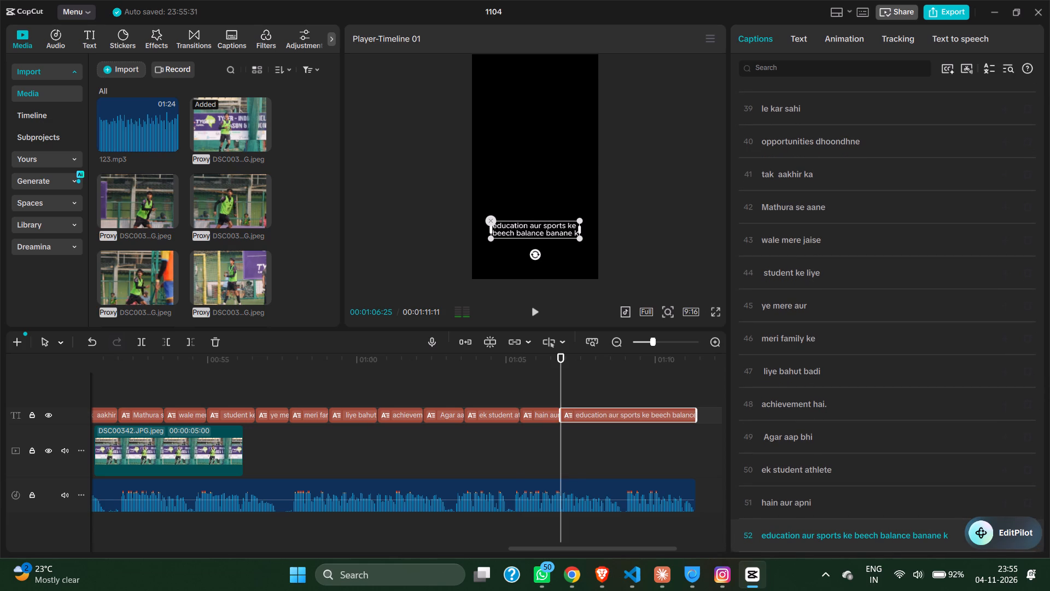
click(844, 537)
key(Return)
scroll(844, 537, down, 5)
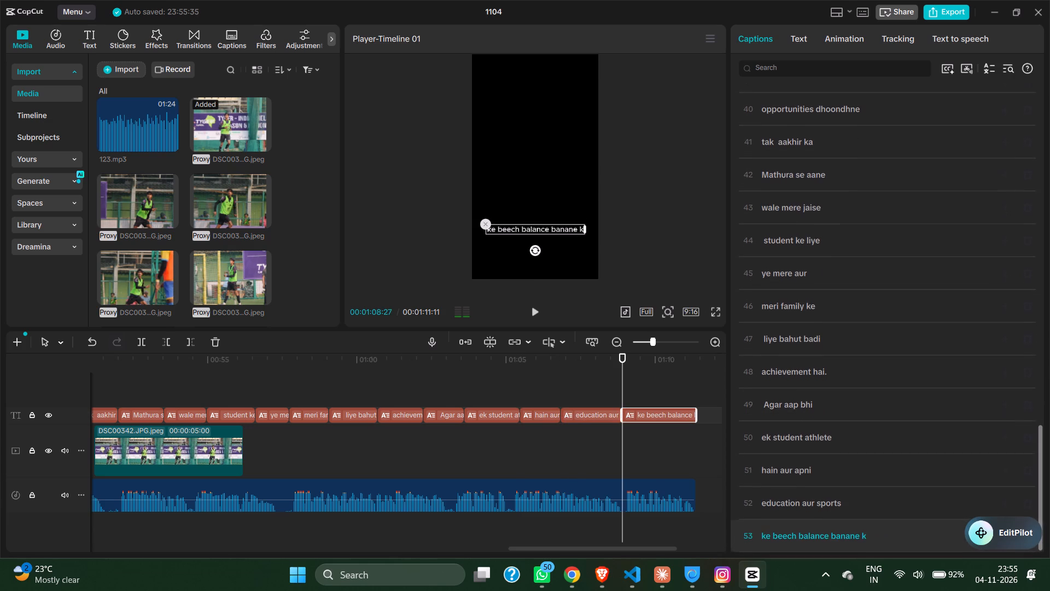
click(829, 535)
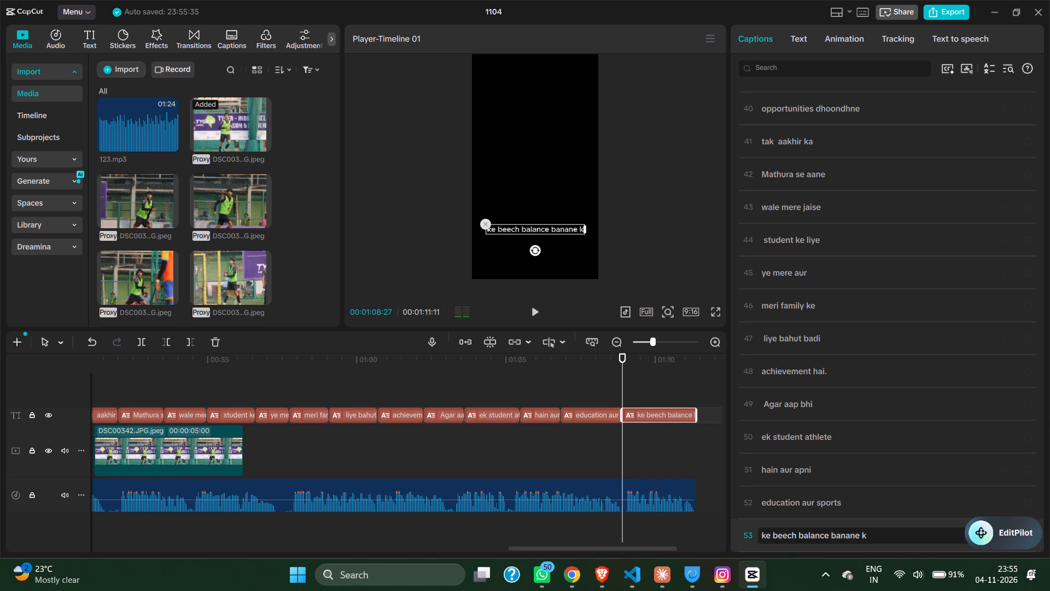
key(Return)
Play back the final section of the video repeatedly to check the newly split captions against the voice-over through to the end.
scroll(829, 535, down, 5)
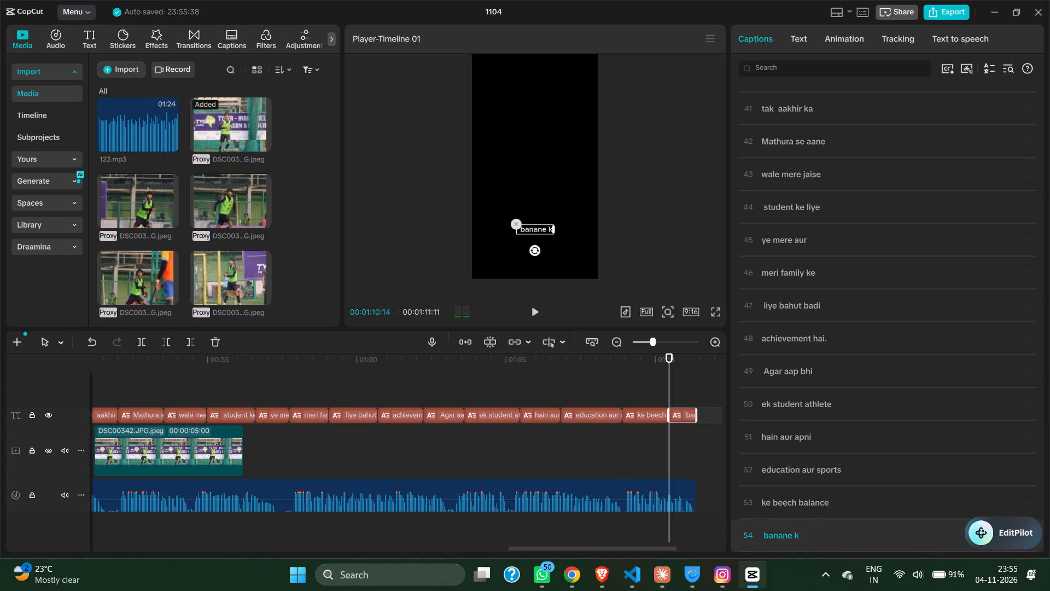
click(538, 311)
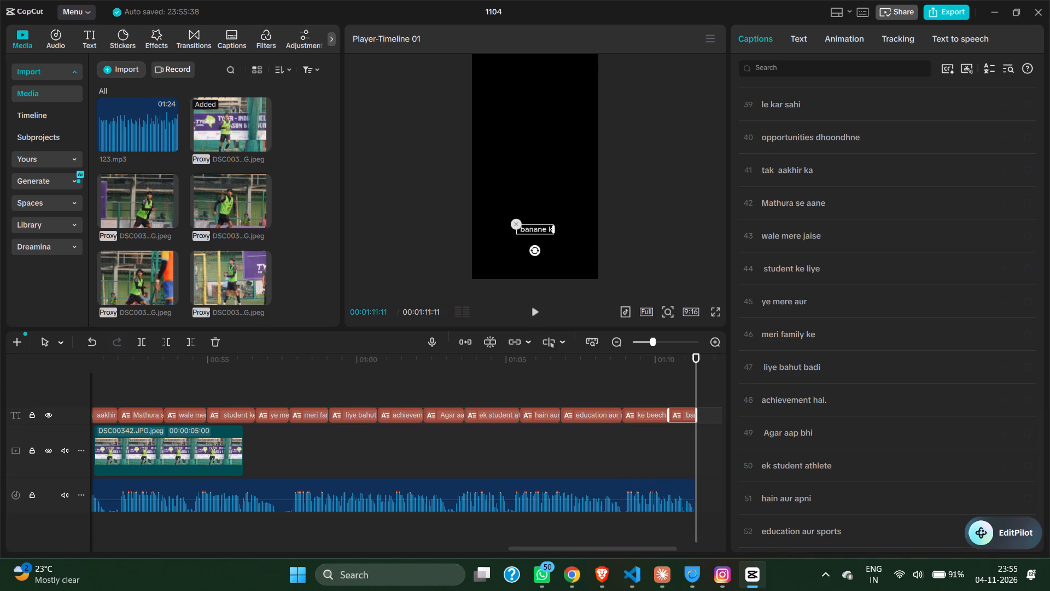
scroll(752, 354, down, 6)
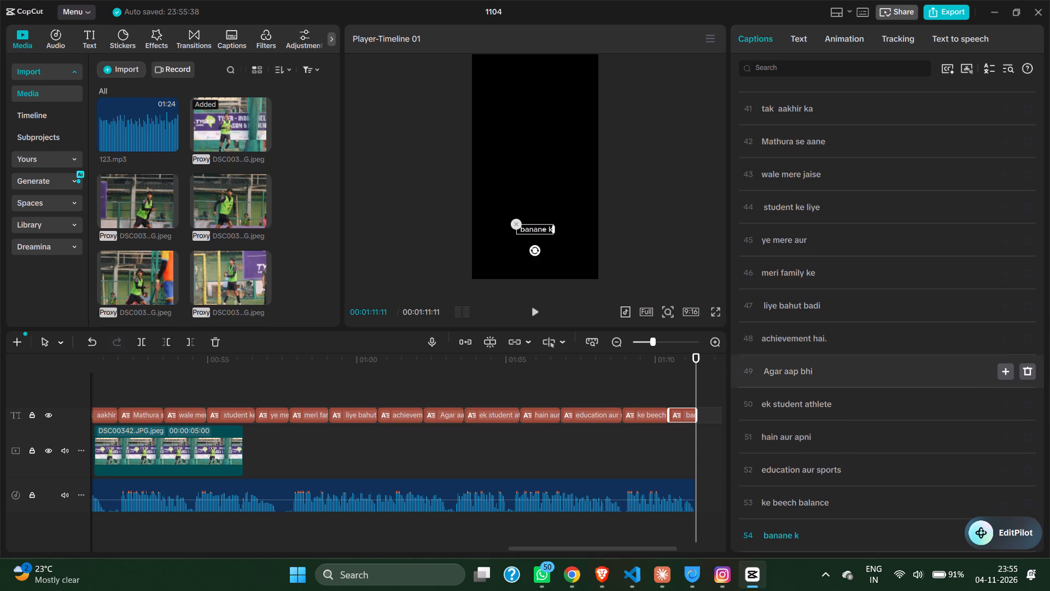
scroll(782, 425, up, 11)
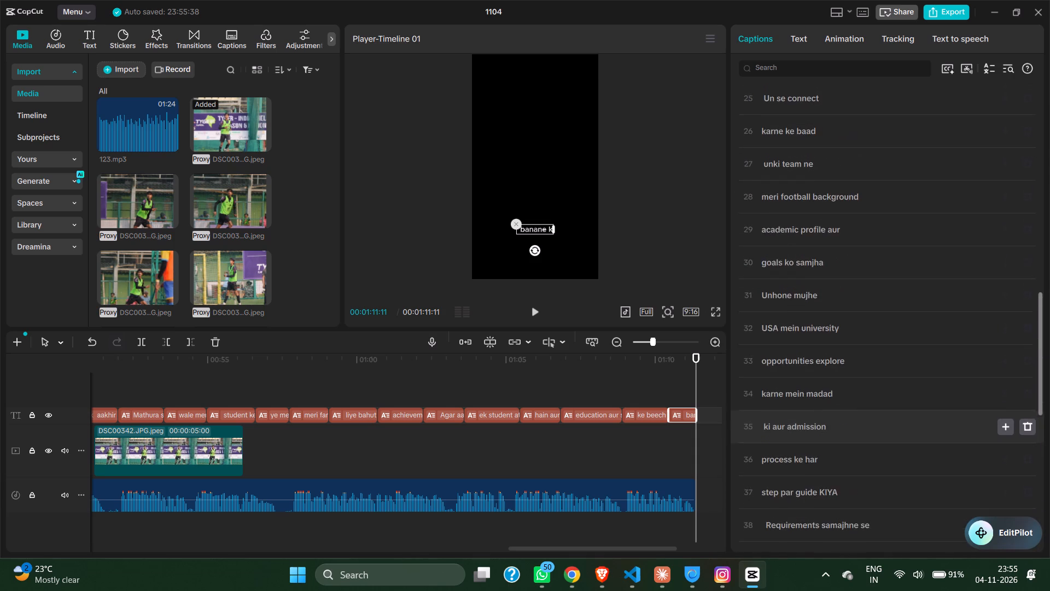
scroll(782, 425, up, 3)
drag(694, 367, 683, 370)
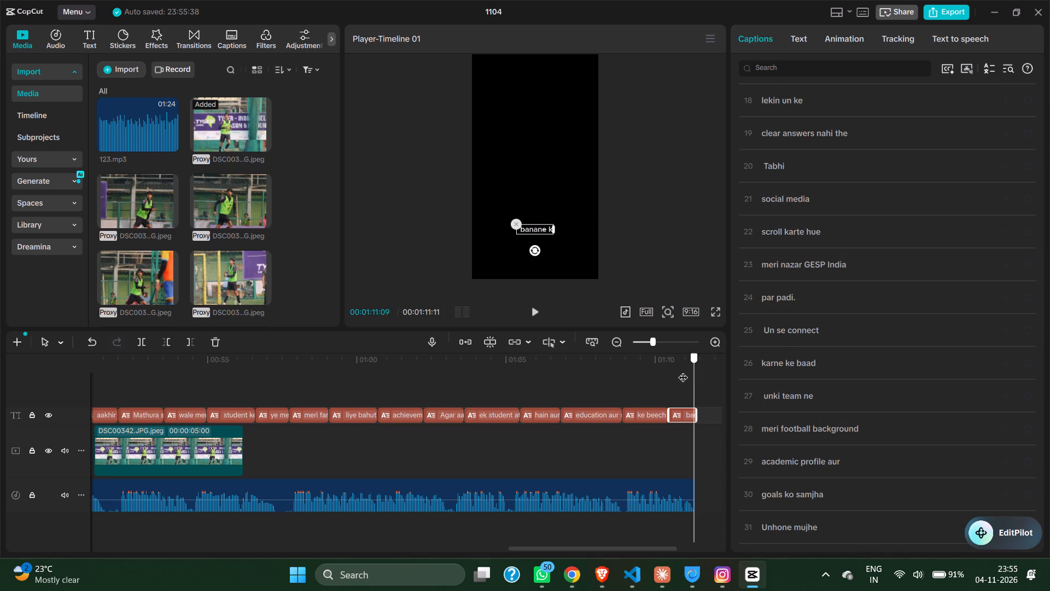
drag(683, 370, 482, 386)
click(528, 313)
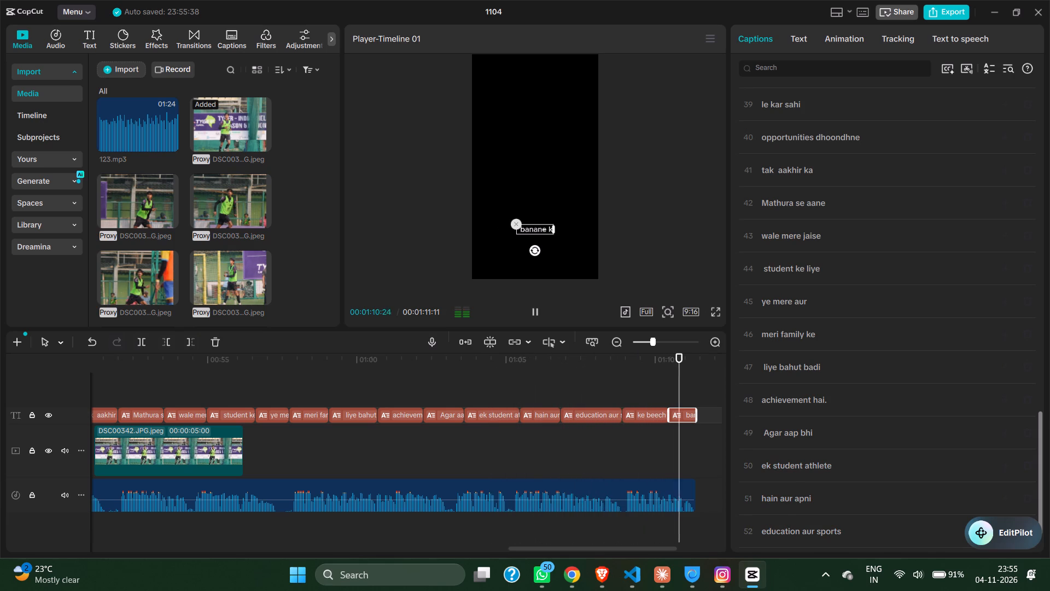
drag(691, 362, 675, 367)
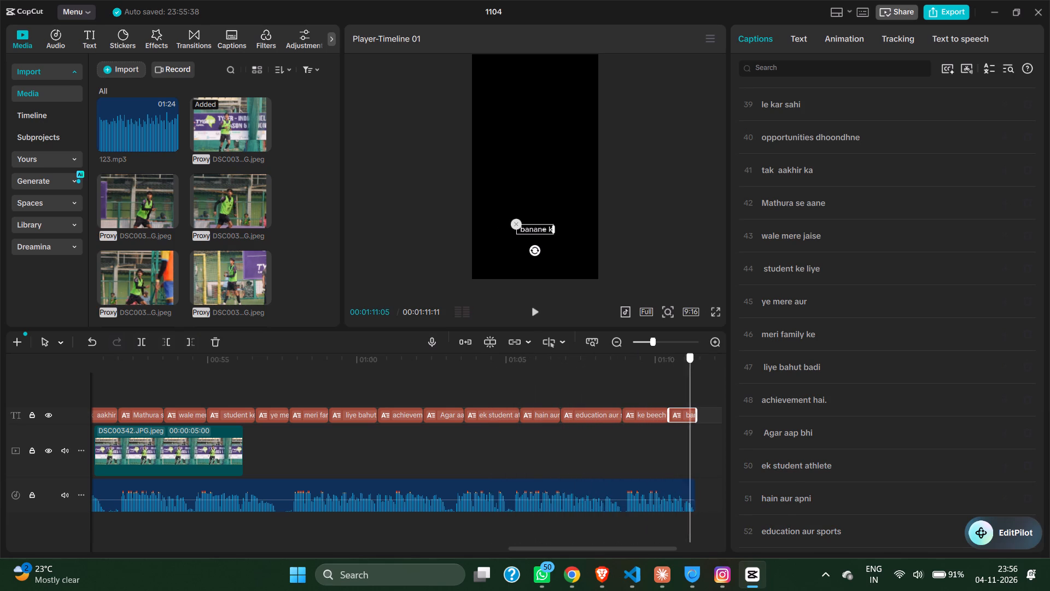
drag(675, 367, 326, 389)
click(538, 319)
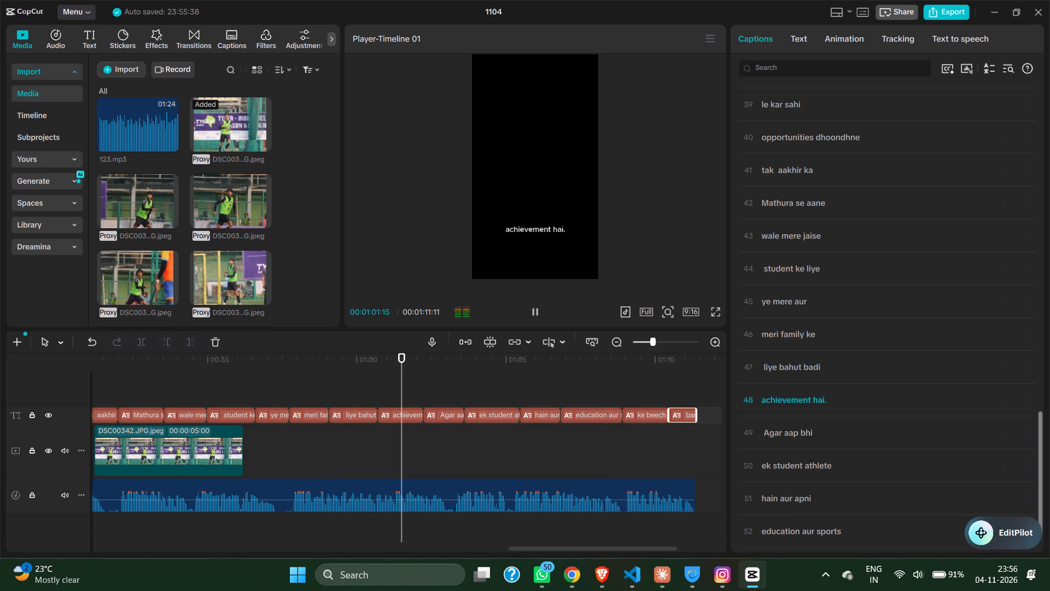
scroll(866, 333, down, 4)
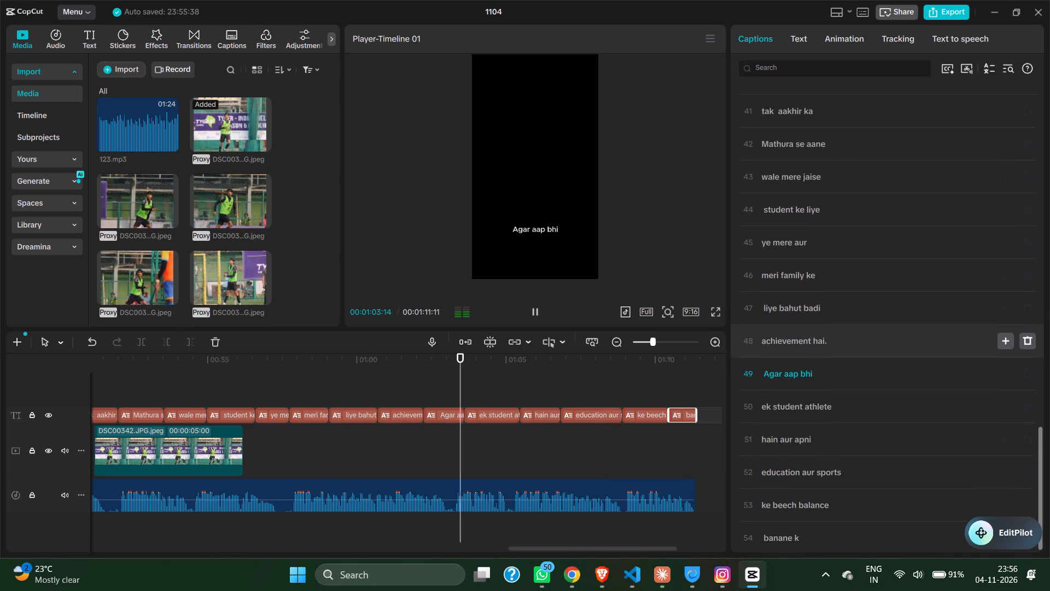
scroll(866, 333, down, 8)
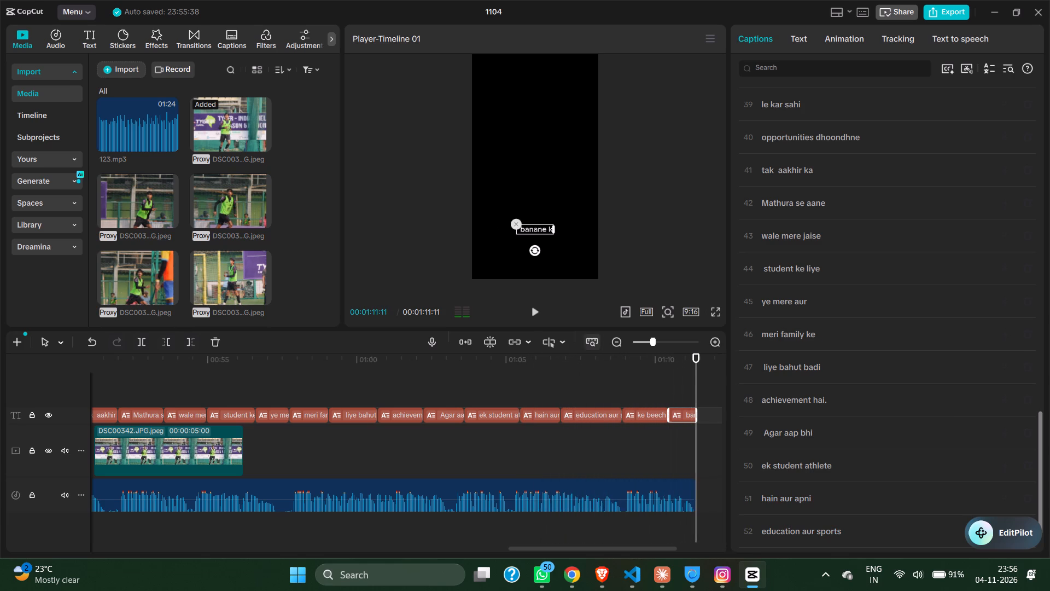
Move the playhead from the end of the video back to the earlier captioned clips.
drag(696, 368, 32, 427)
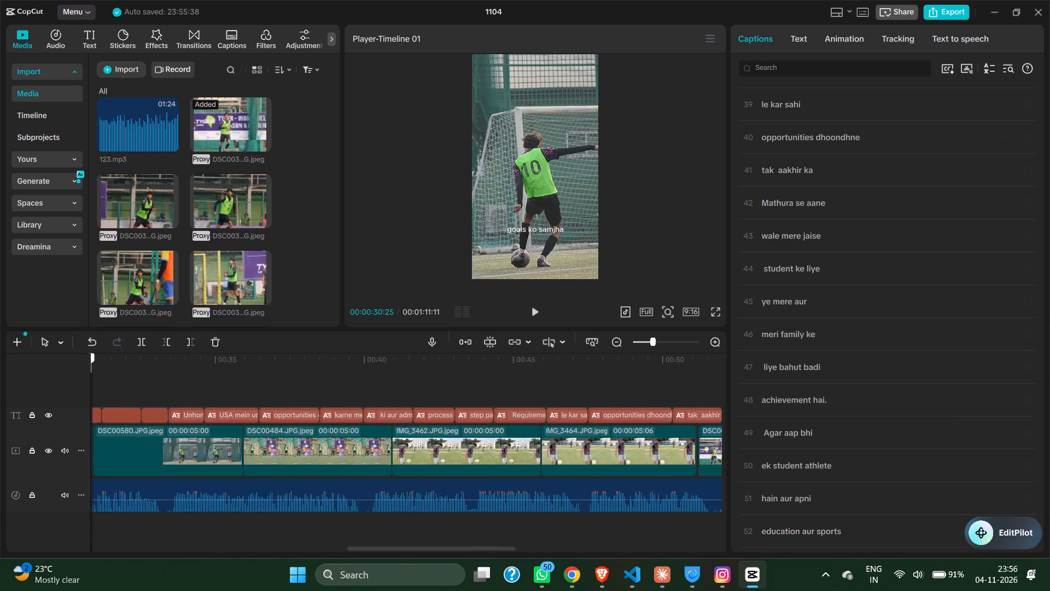
Play the video from the very beginning through the "clear answers nahi the" caption to check the captions against the voice-over.
drag(32, 427, 0, 425)
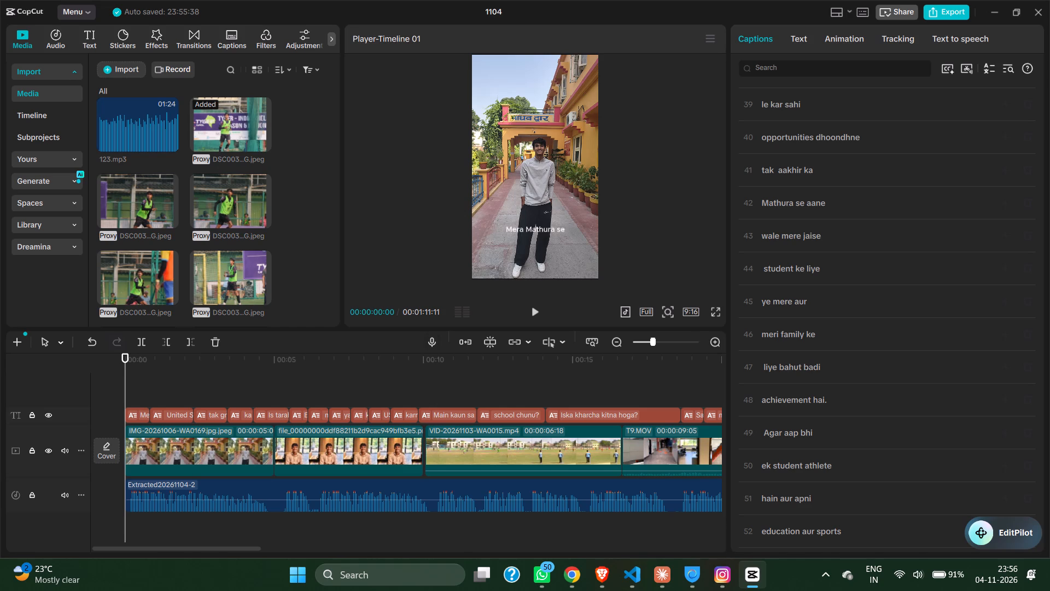
click(540, 314)
scroll(995, 247, up, 7)
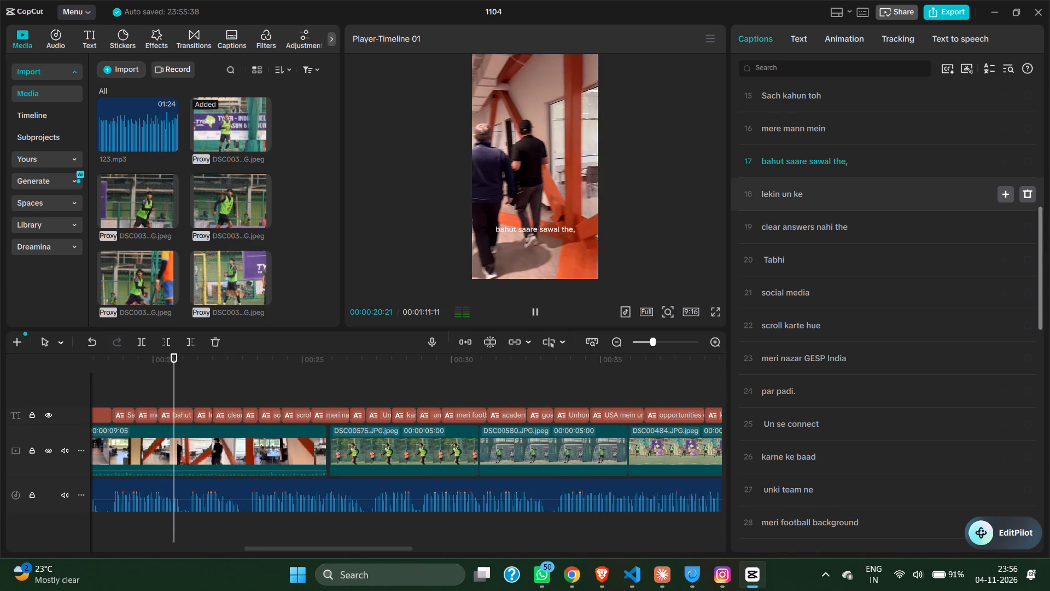
click(537, 309)
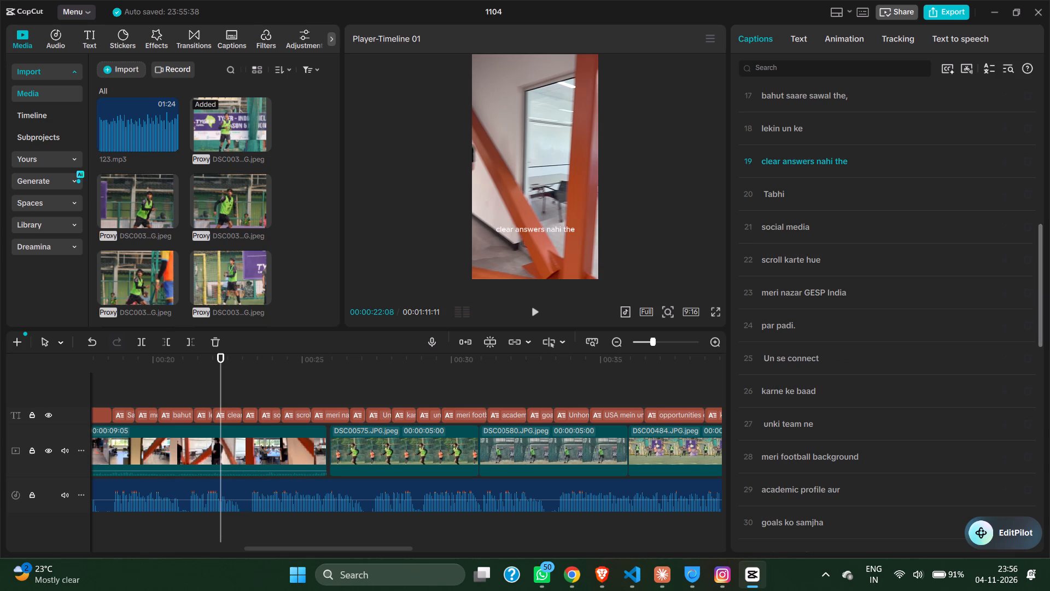
Add a new caption line directly after "Sach kahun toh" in the caption list.
scroll(894, 302, up, 6)
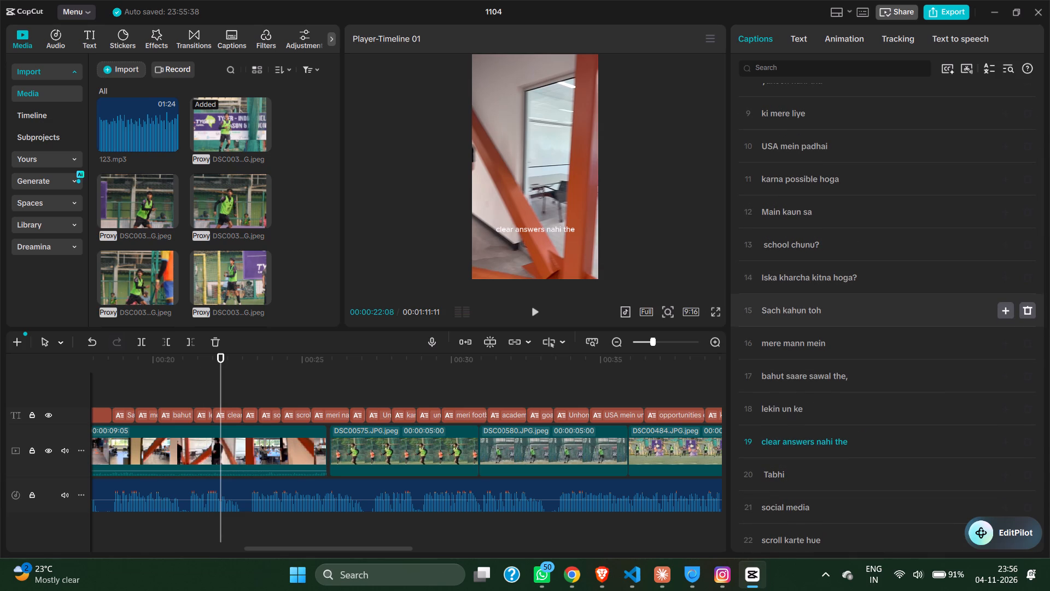
click(1007, 312)
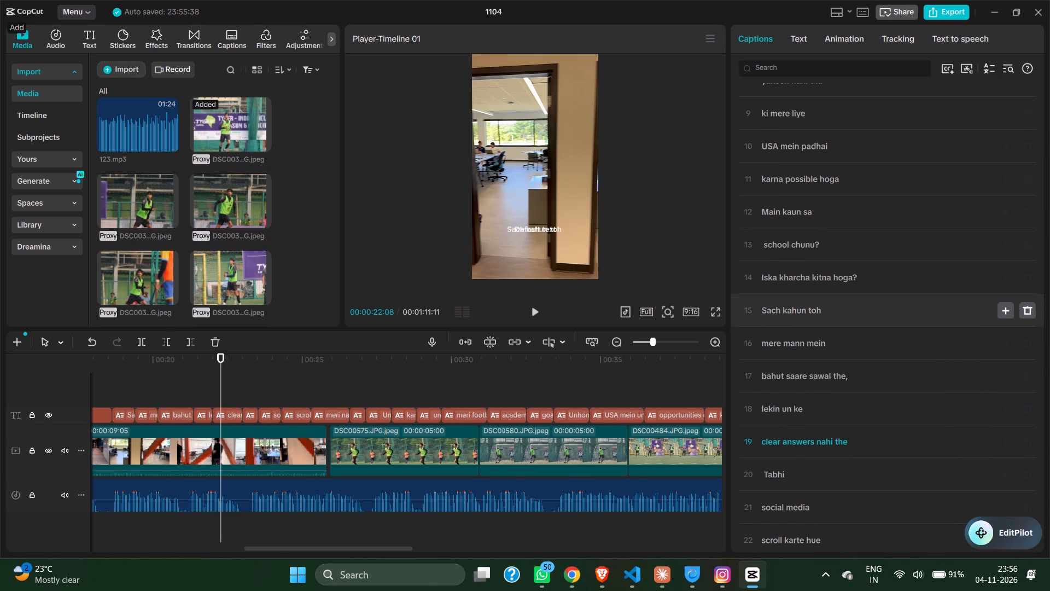
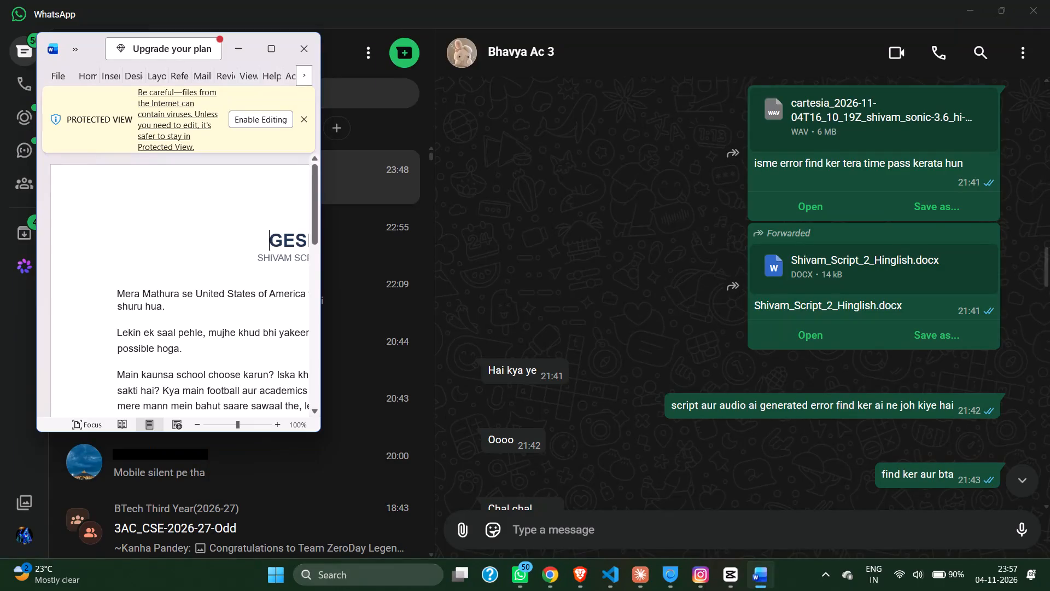
Maximize the Word window containing the Shivam_Script_2_Hinglish.docx voice-over script to view its text.
click(267, 60)
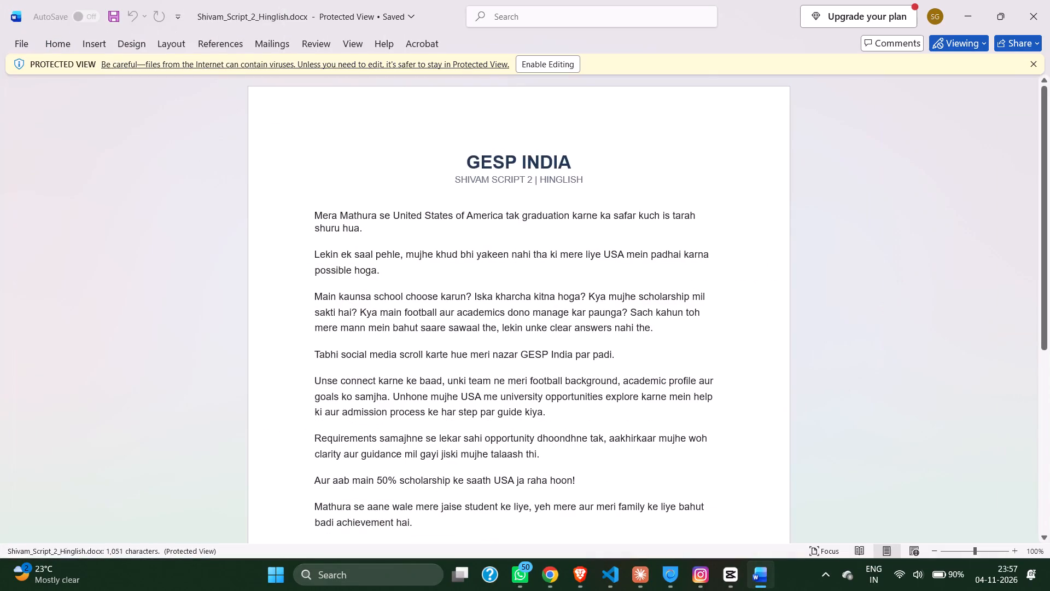
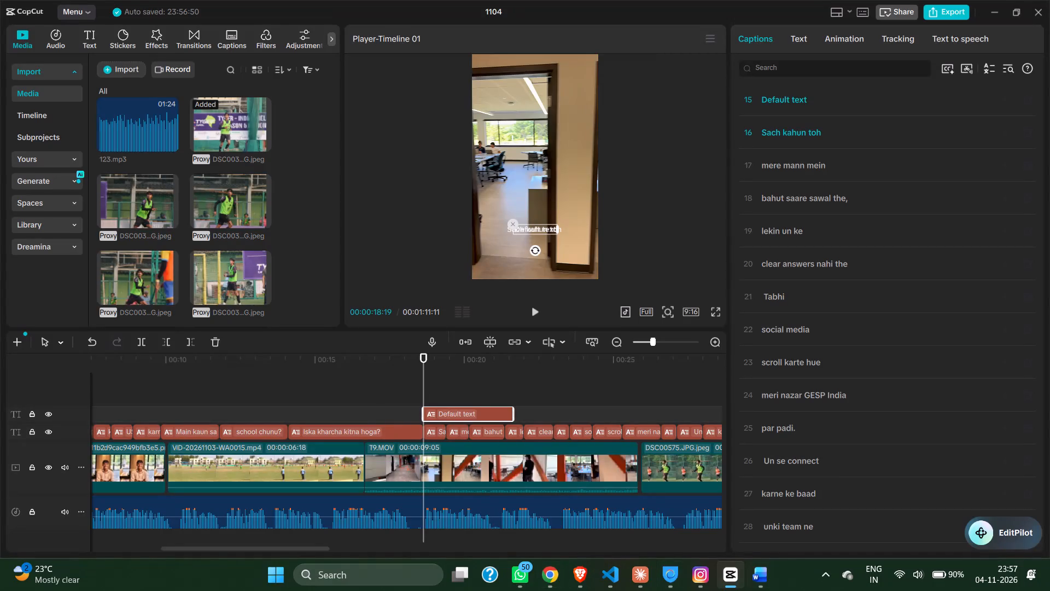
Switch to the Word script and copy the sentence "Kya mujhe scholarship mil sakti hai?", returning to the video editor.
click(761, 576)
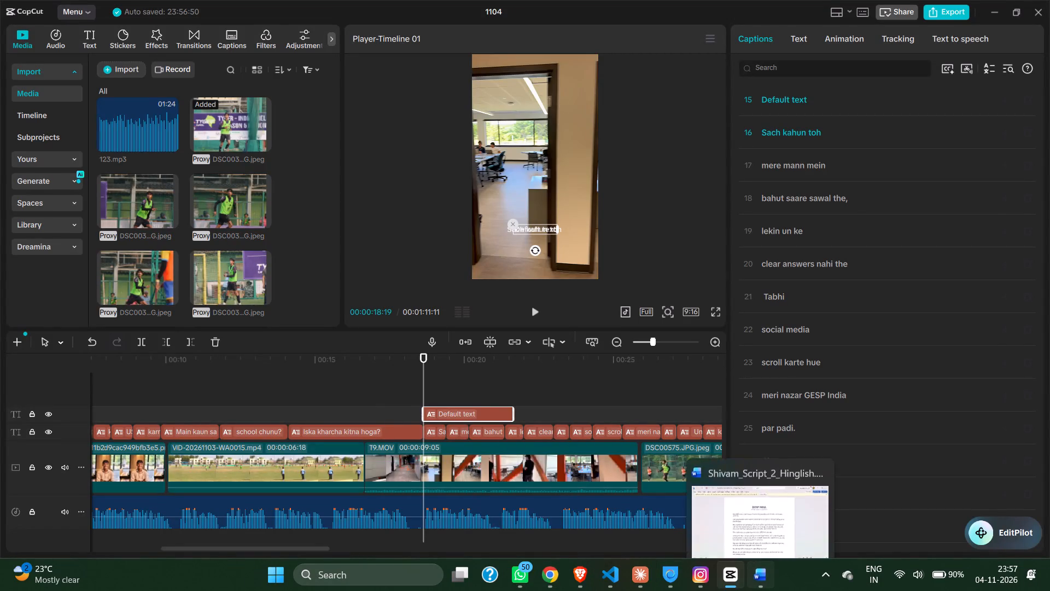
click(761, 576)
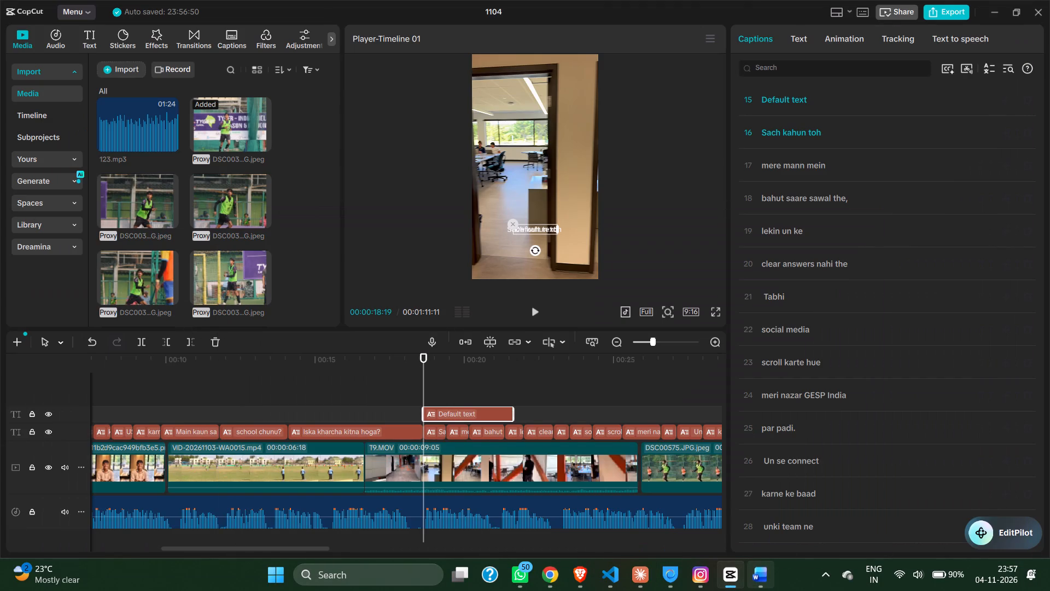
click(761, 576)
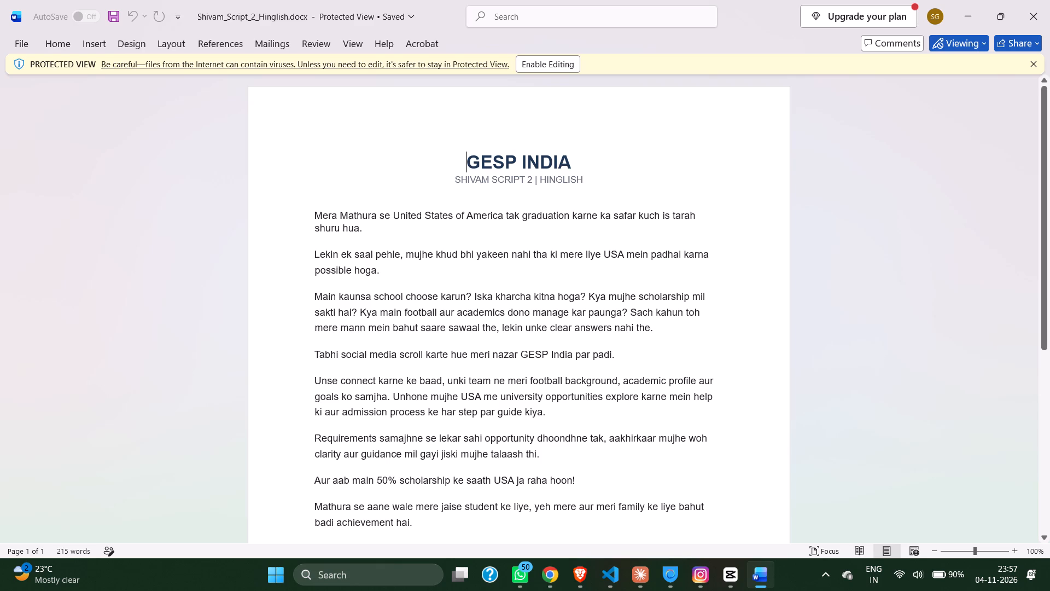
drag(590, 299, 689, 296)
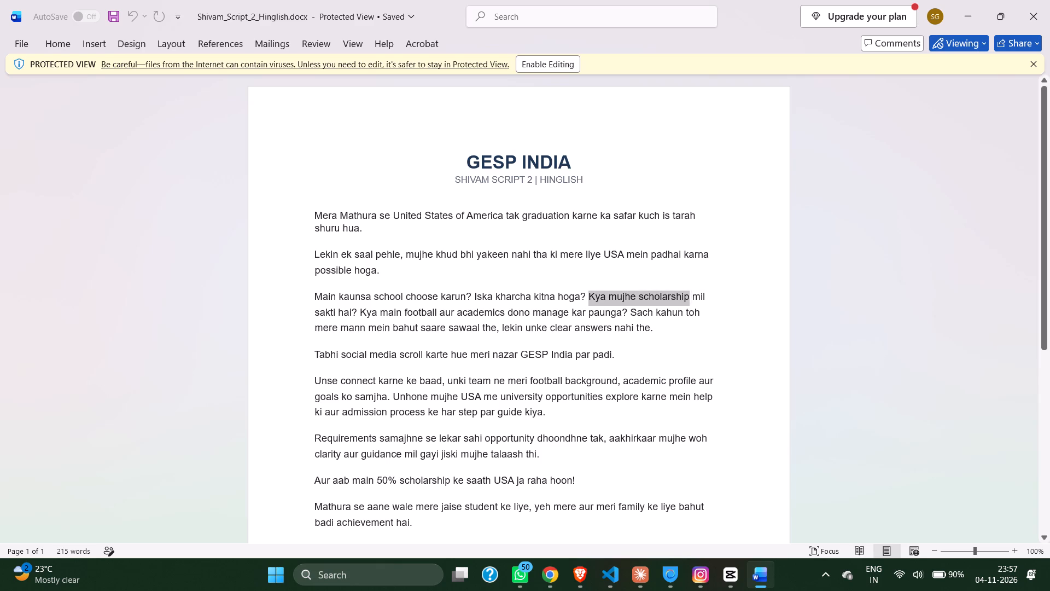
drag(689, 296, 355, 312)
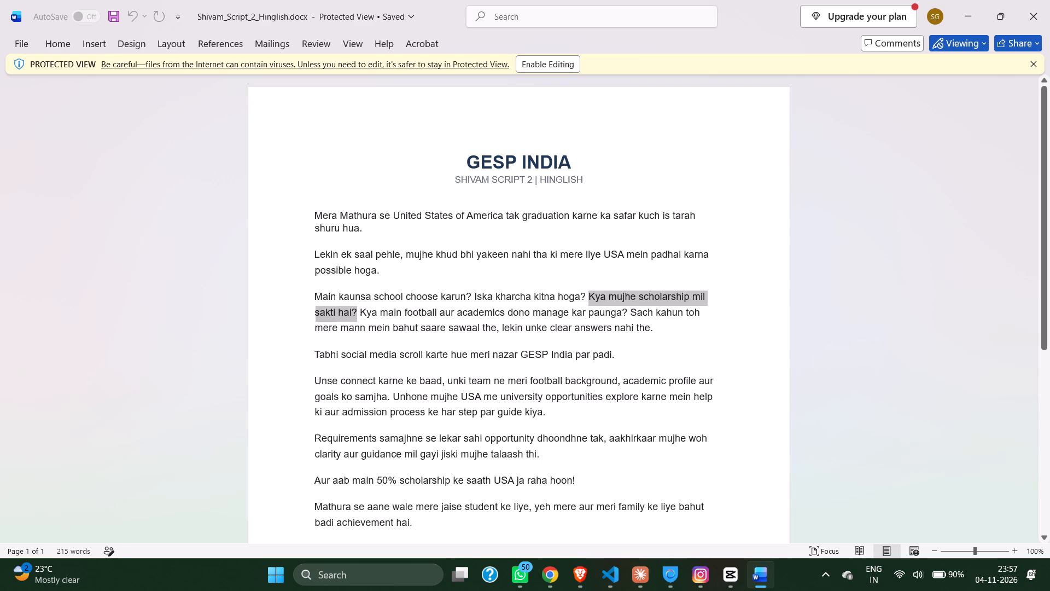
key(ctrl+c)
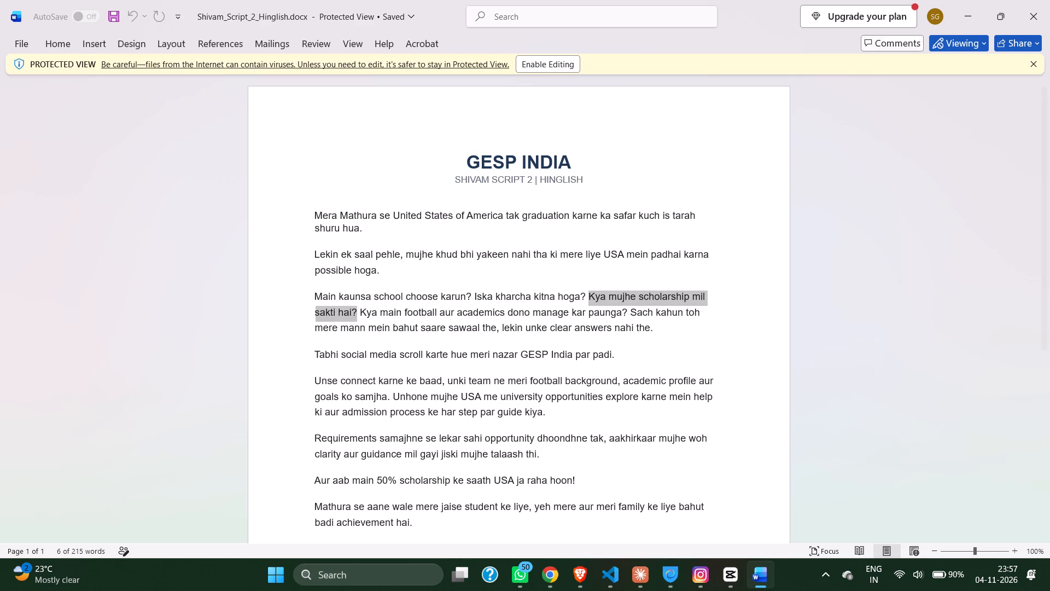
click(964, 0)
Replace the placeholder text of the caption before "Sach kahun toh" with the copied "Kya mujhe scholarship mil sakti hai?".
click(824, 100)
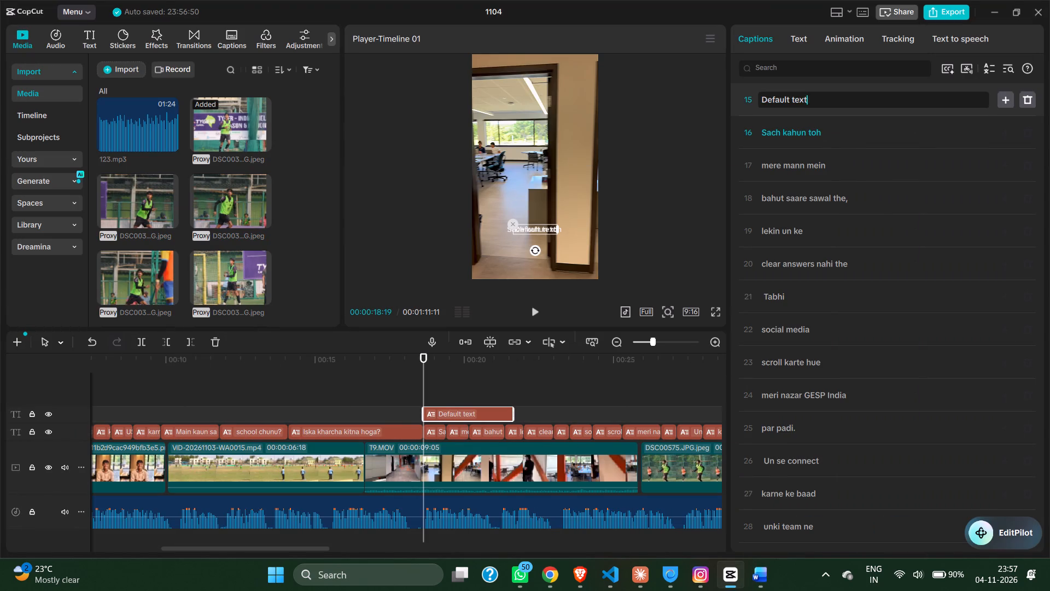
key(BackSpace)
key(BackSpace)
key(BackSpace)
key(BackSpace)
key(BackSpace)
key(BackSpace)
key(BackSpace)
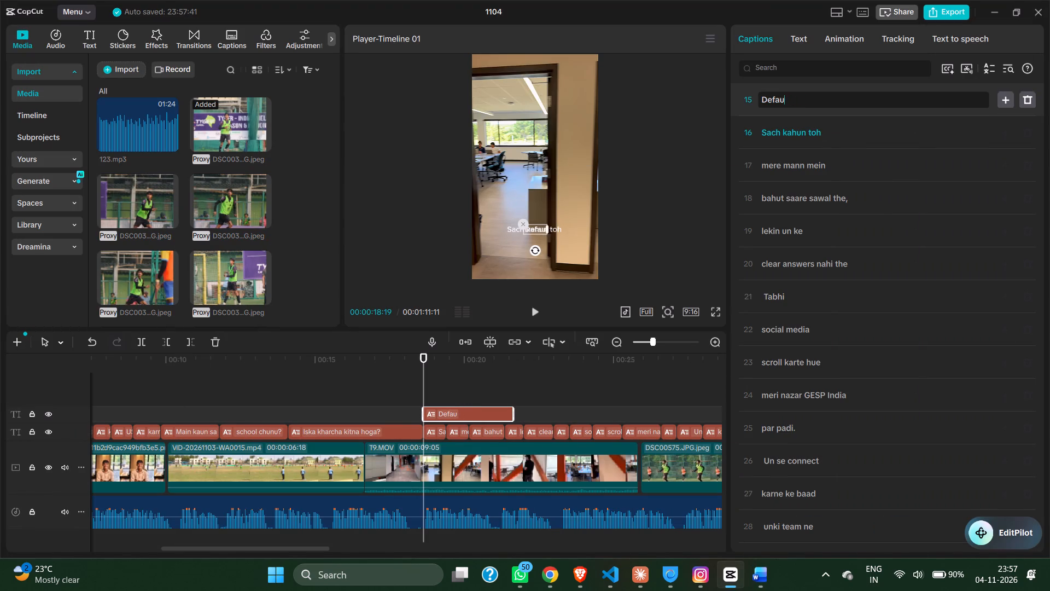
key(BackSpace)
key(BackSpace)
key(BackSpace)
key(BackSpace)
key(BackSpace)
key(ctrl+v)
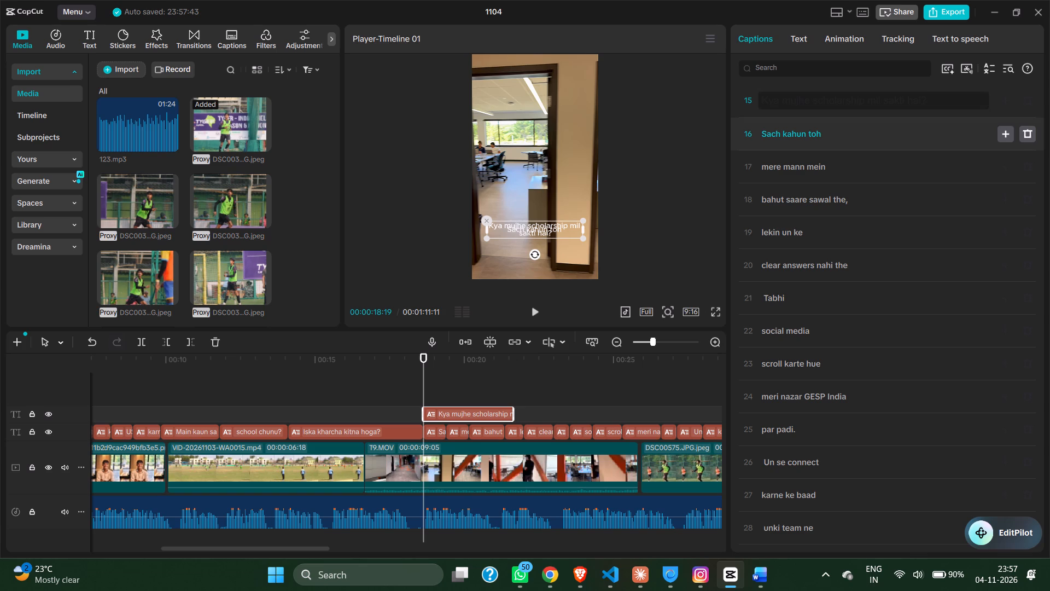
click(678, 170)
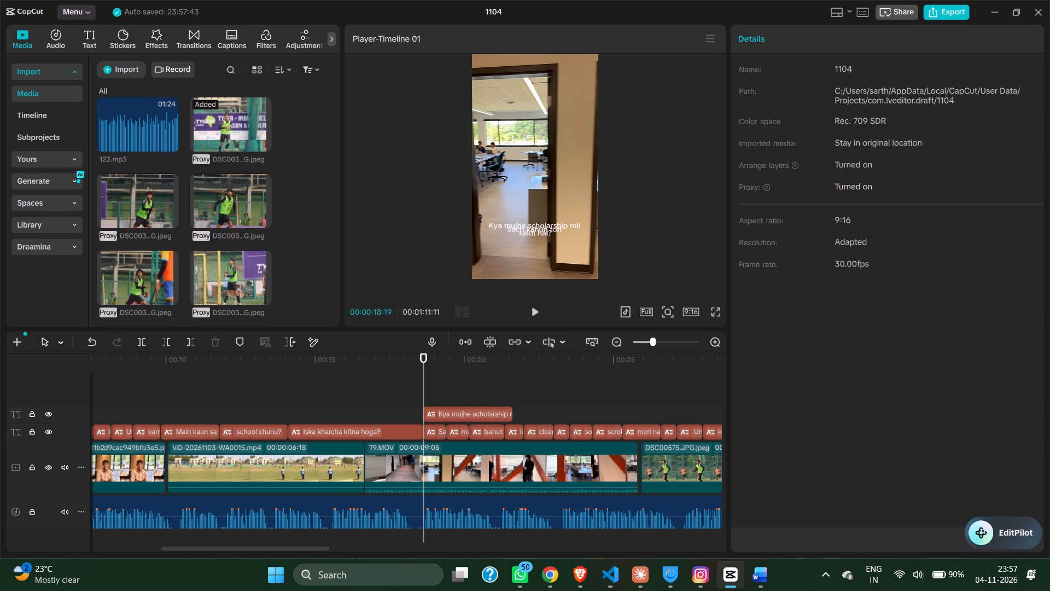
Shorten the "Iska kharcha kitna hoga?" caption so it ends at about 15 seconds.
click(387, 431)
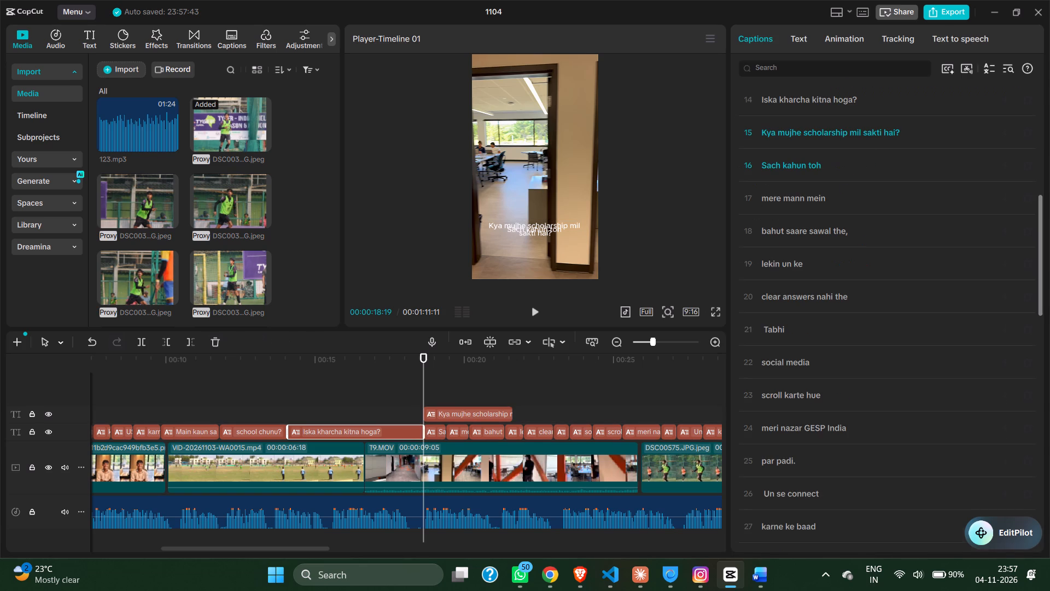
drag(422, 432, 321, 430)
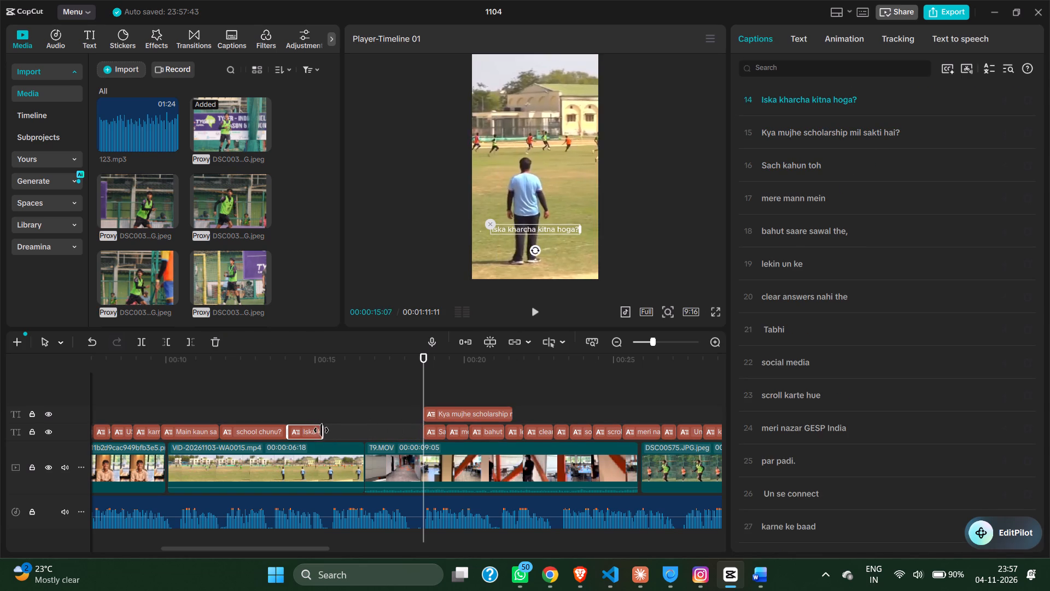
drag(321, 430, 328, 434)
Place the scholarship caption directly after "Iska kharcha kitna hoga?" on the main caption track and trim its end near the start of 19.MOV.
drag(444, 417, 358, 437)
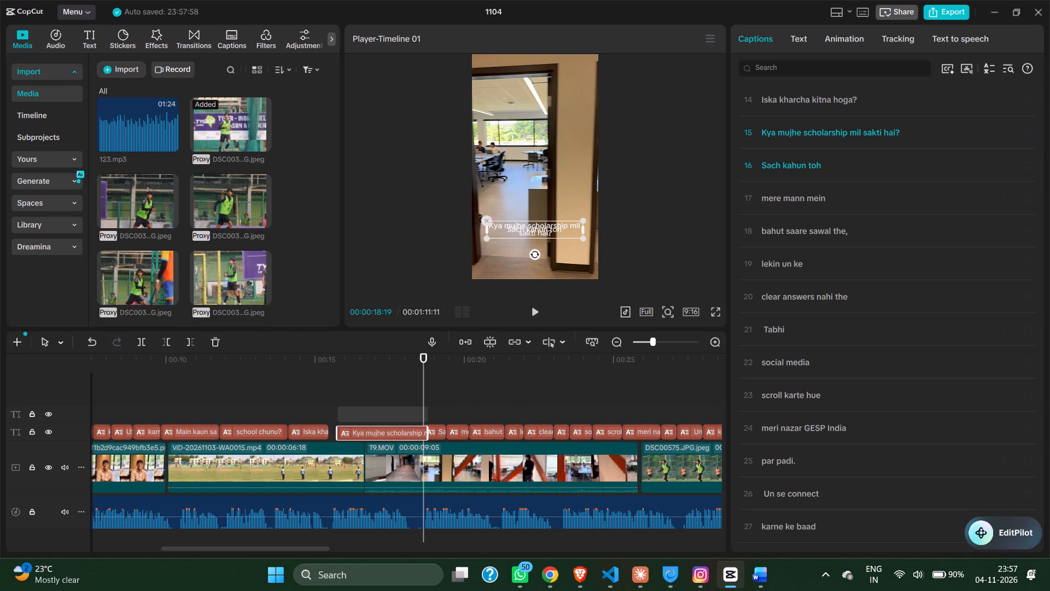
drag(358, 437, 349, 436)
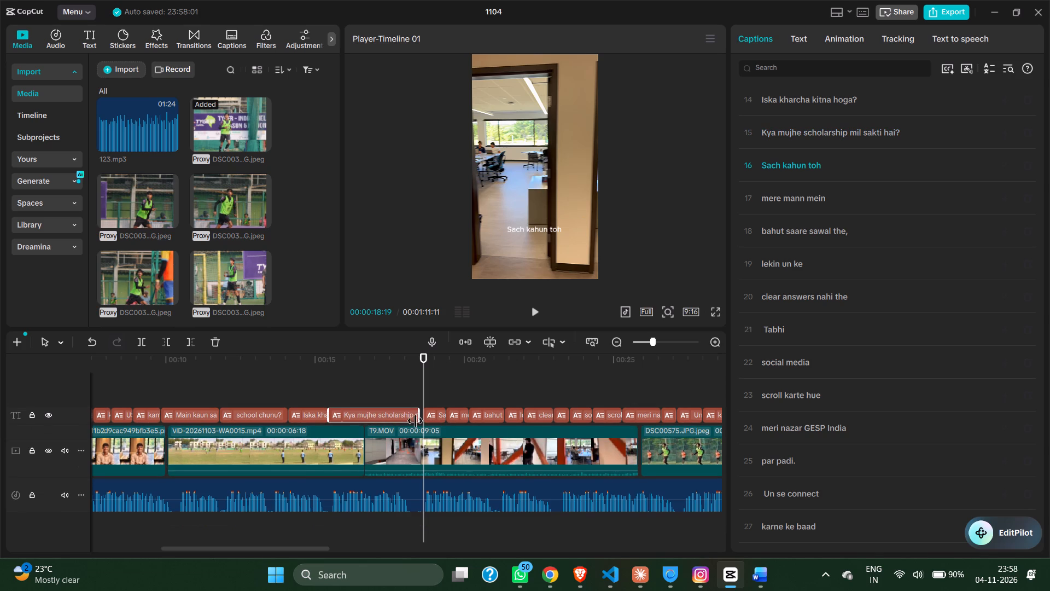
drag(416, 414, 363, 421)
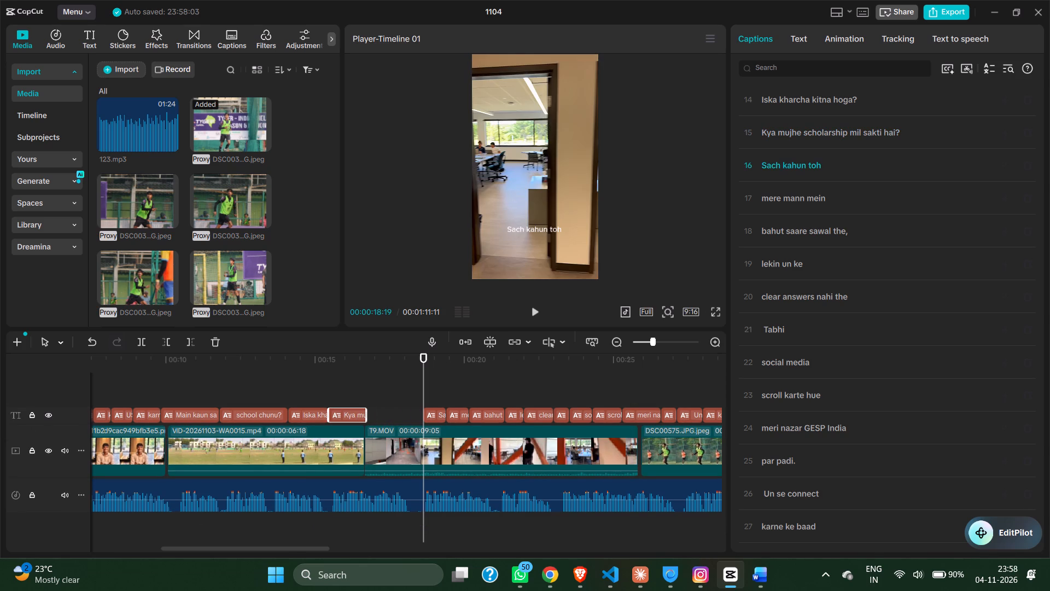
Split the scholarship caption into "Kya mujhe scholarship" and "mil sakti hai?".
click(852, 135)
key(Return)
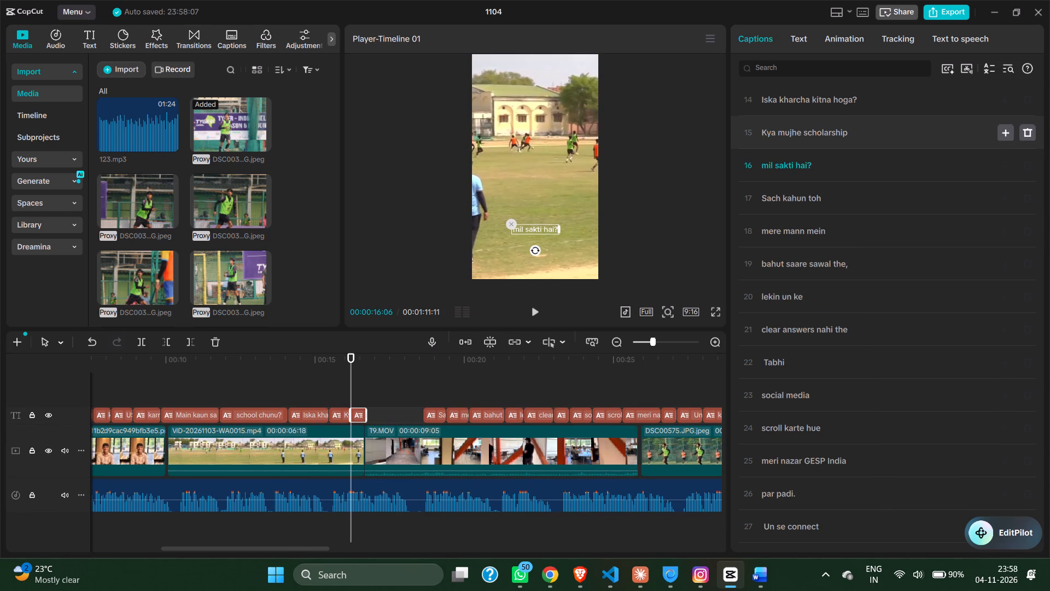
Add a caption before "Sach kahun toh" reading "Kya main football aur academics dono manage kar paunga?", copied from the Word script without the leading question mark.
click(1002, 198)
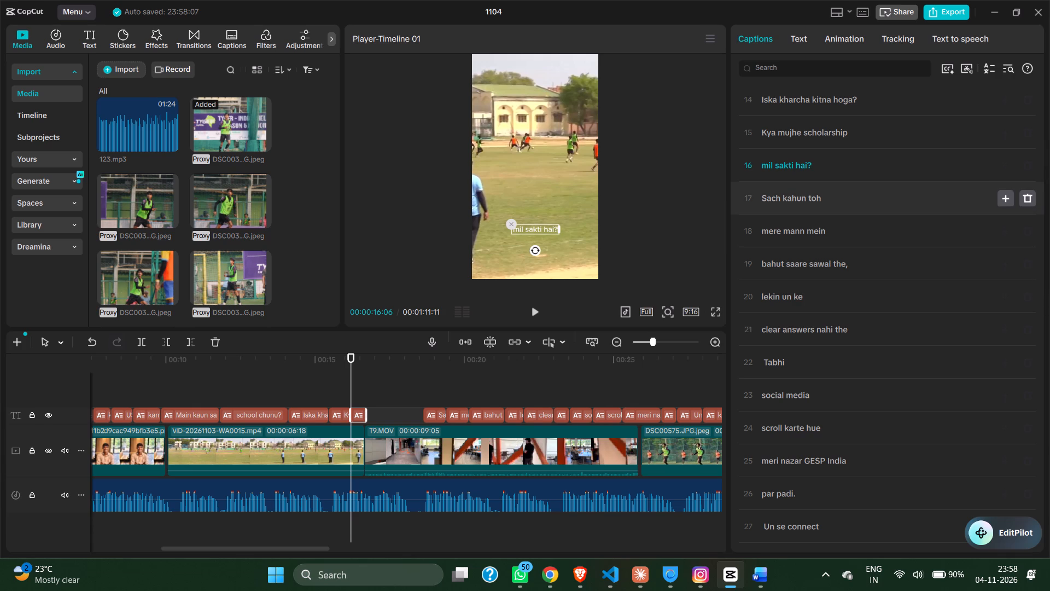
key(alt+Tab)
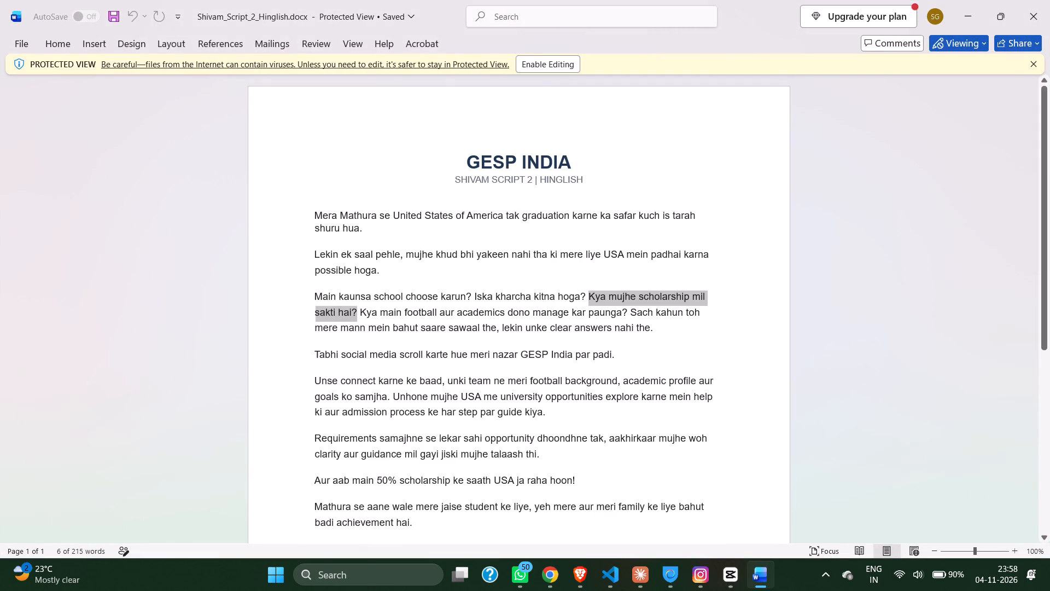
drag(358, 308, 402, 316)
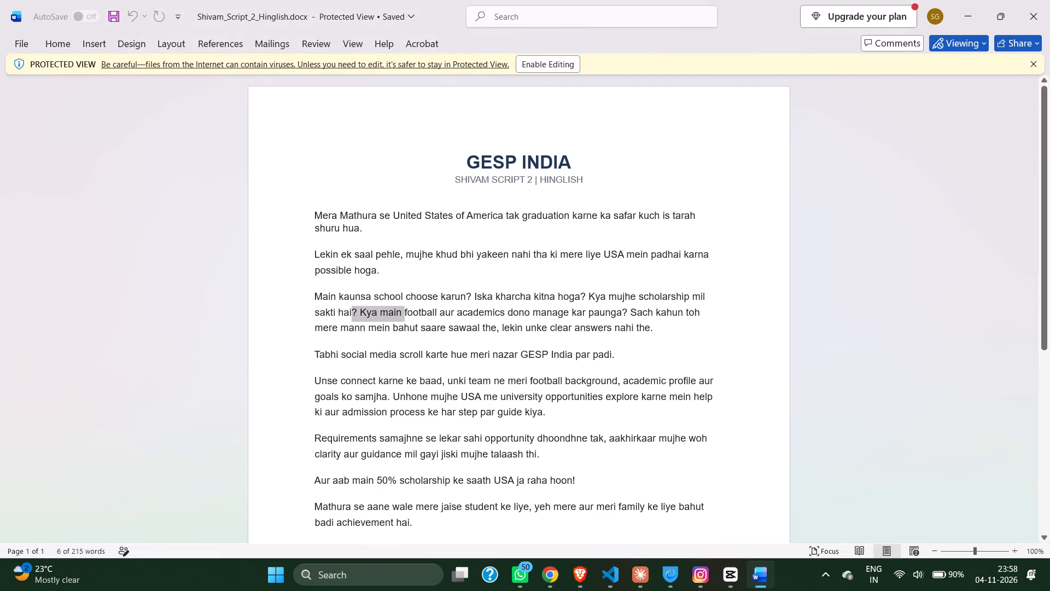
drag(402, 316, 625, 310)
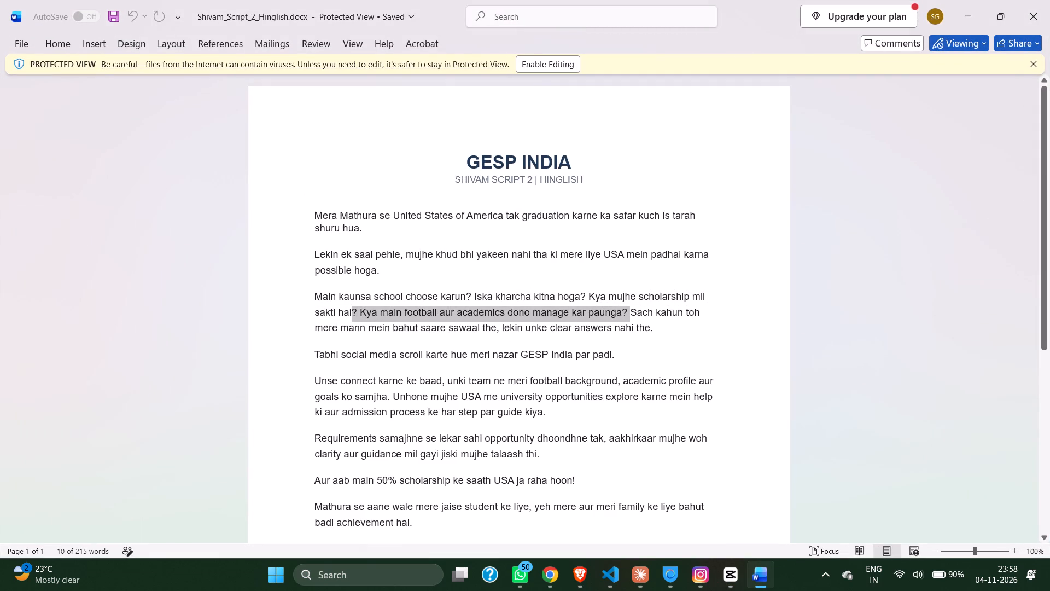
key(ctrl+c)
key(alt+Tab)
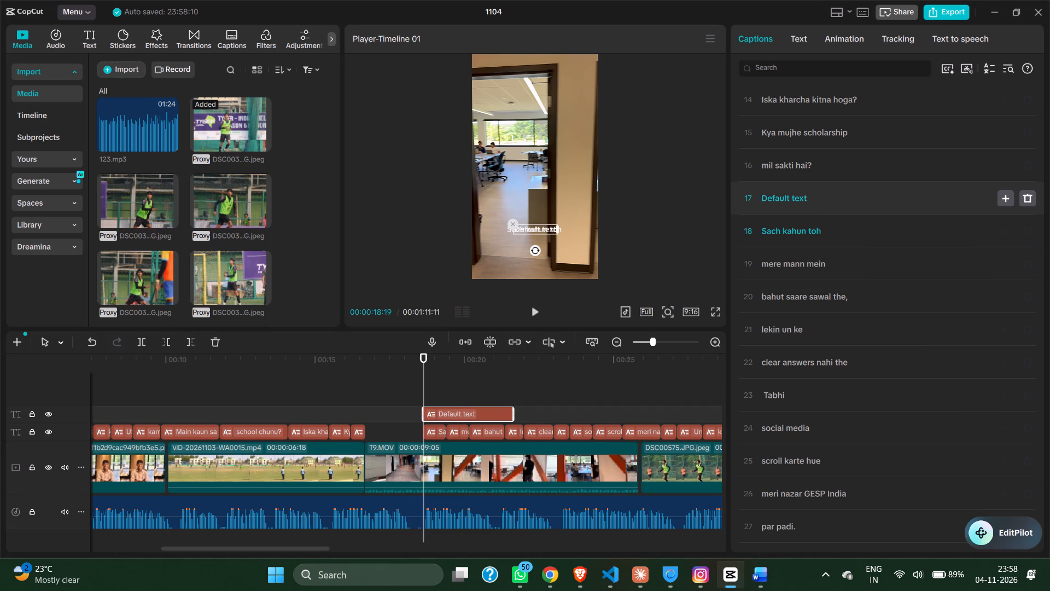
drag(829, 202, 746, 202)
key(BackSpace)
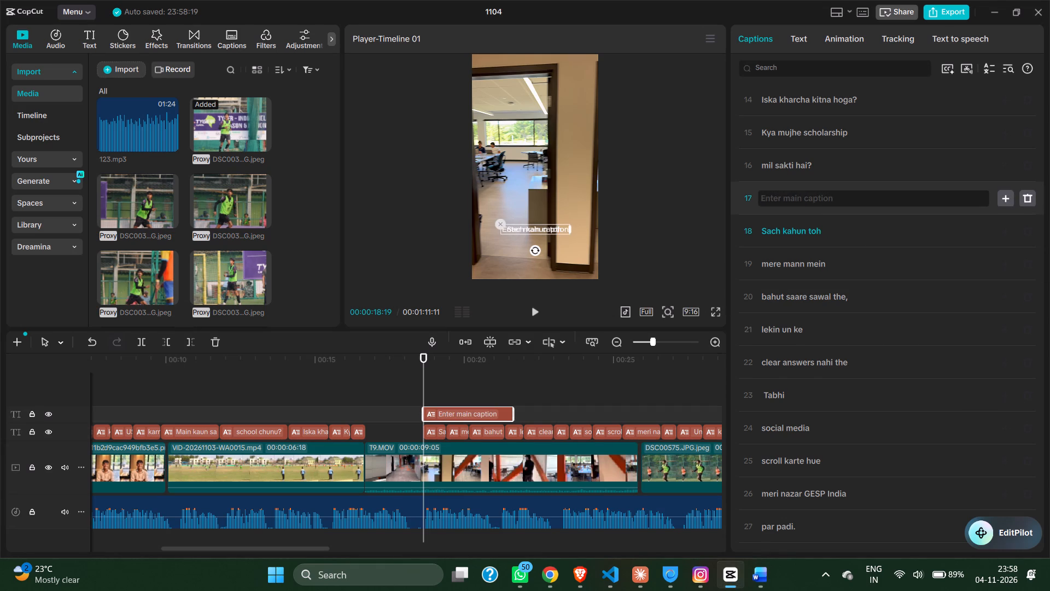
key(ctrl+v)
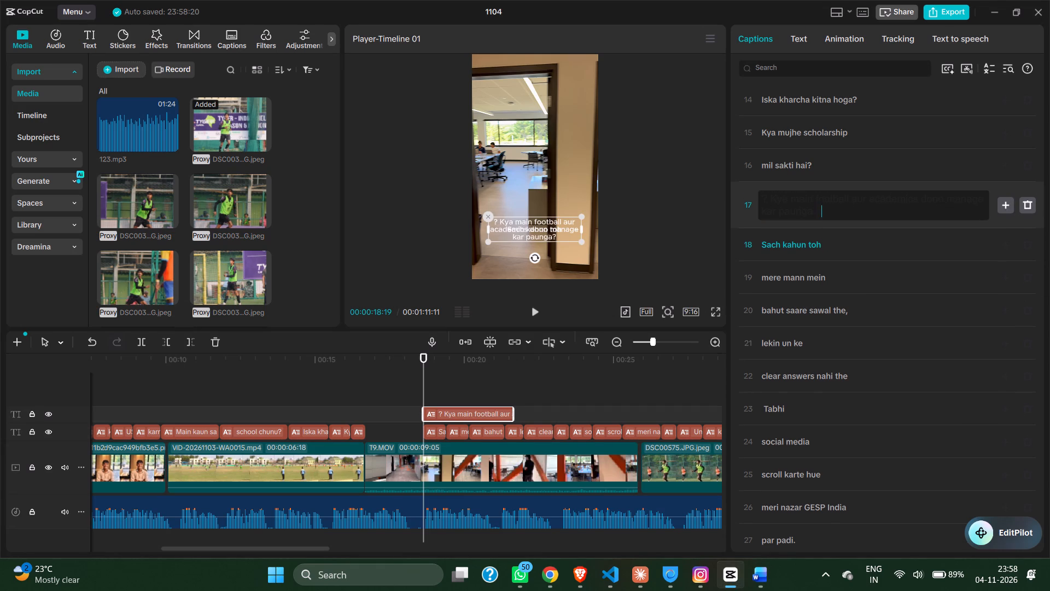
click(824, 251)
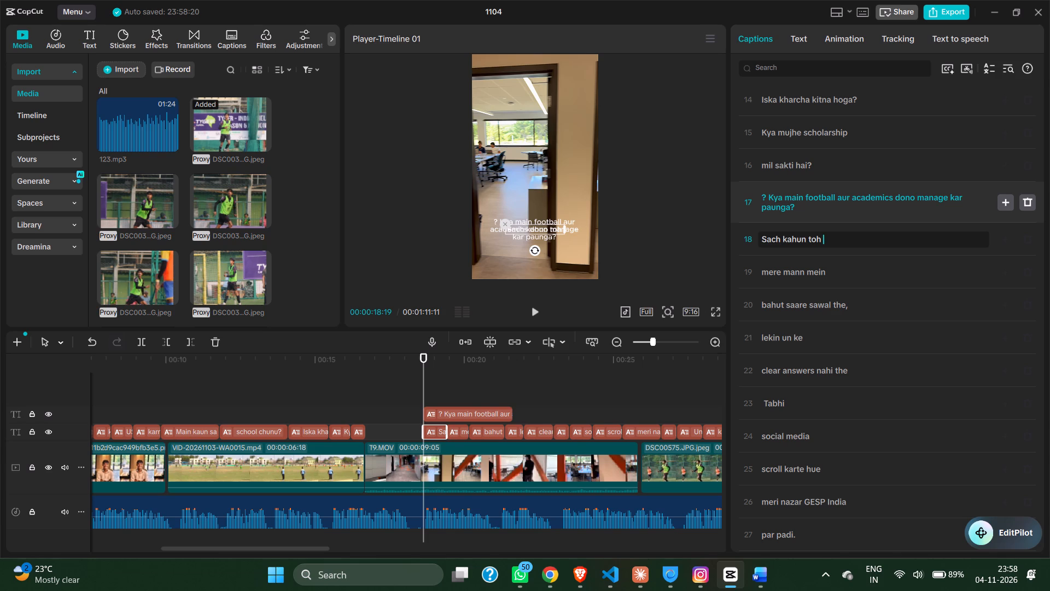
click(768, 196)
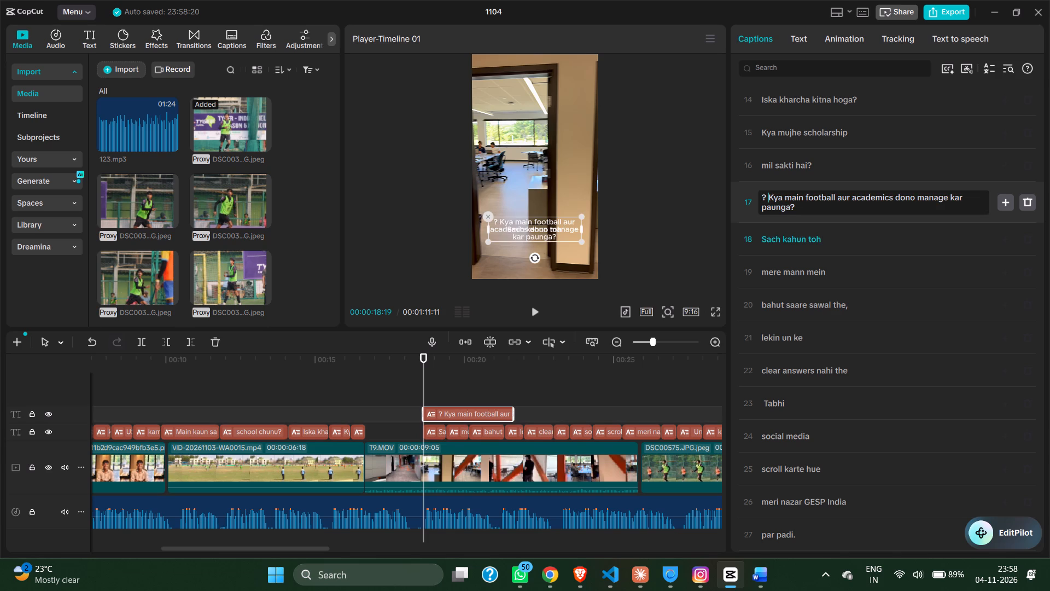
key(BackSpace)
key(BackSpace)
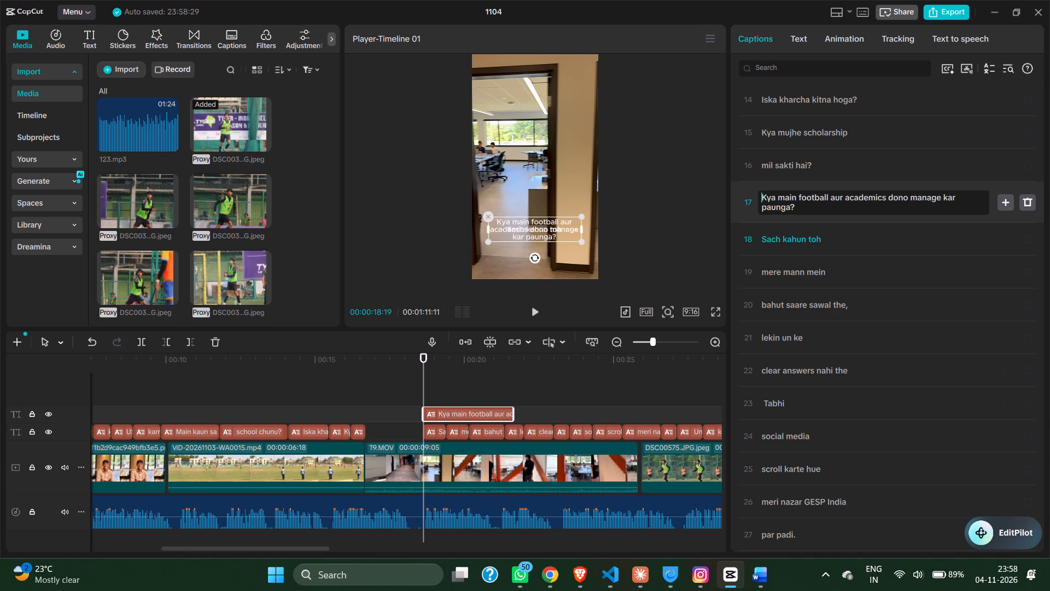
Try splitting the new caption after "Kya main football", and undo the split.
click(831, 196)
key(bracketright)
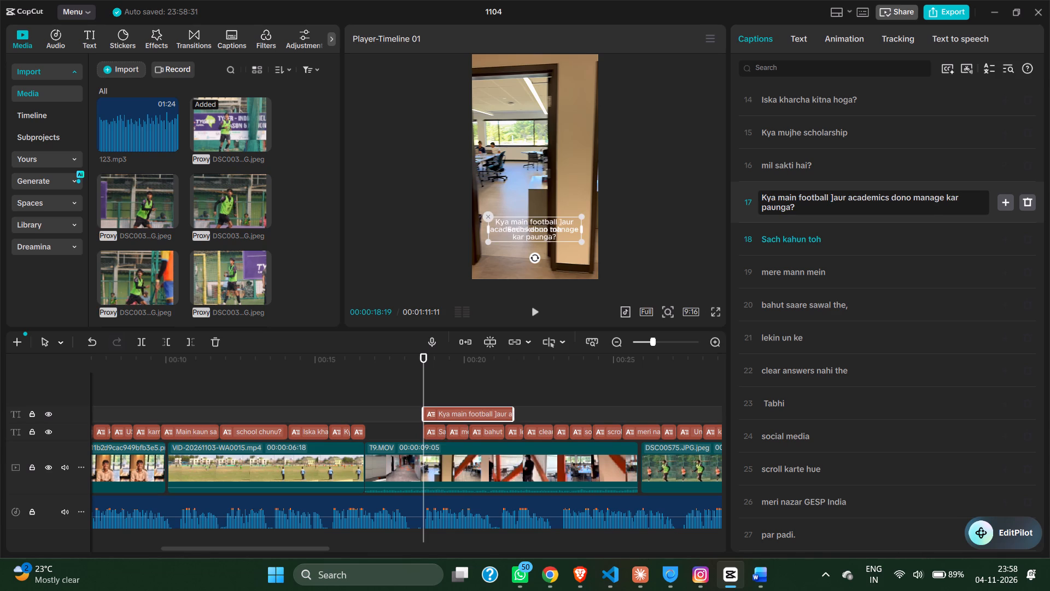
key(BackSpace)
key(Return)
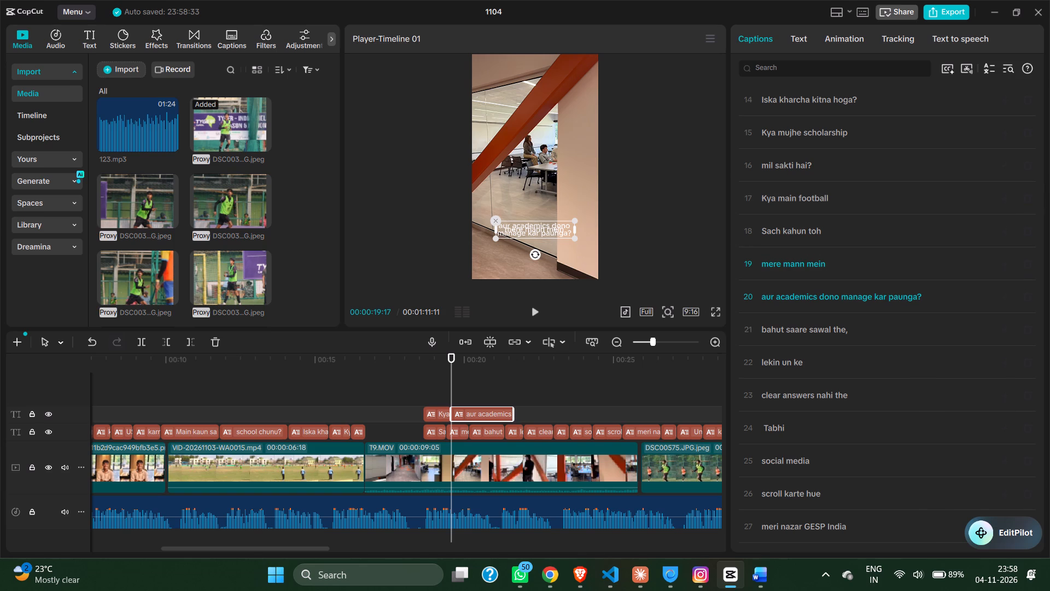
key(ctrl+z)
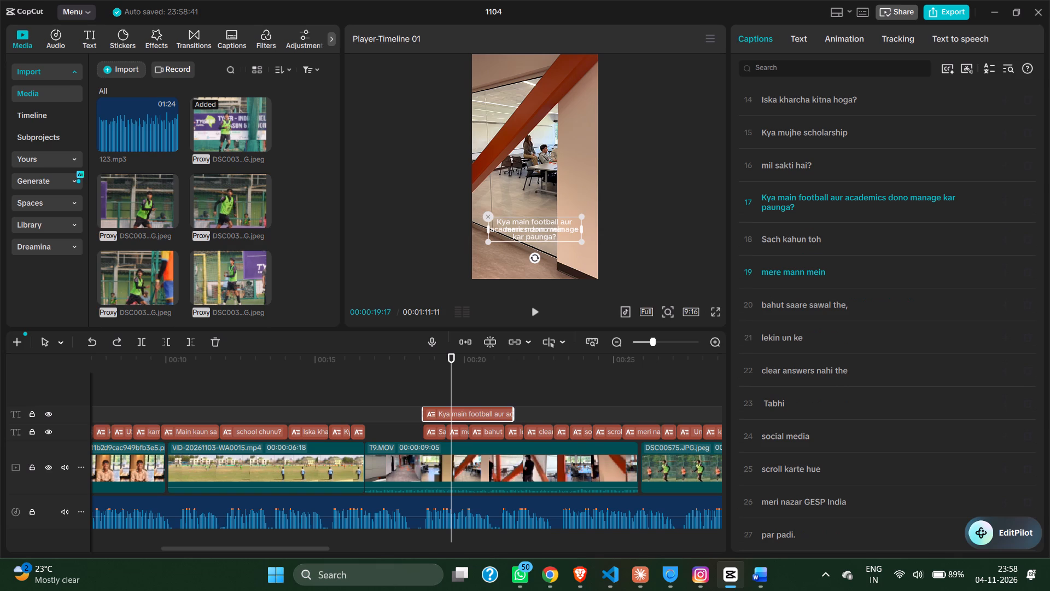
Move the unsplit football and academics caption earlier so it starts right after "mil sakti hai?".
drag(480, 412, 421, 415)
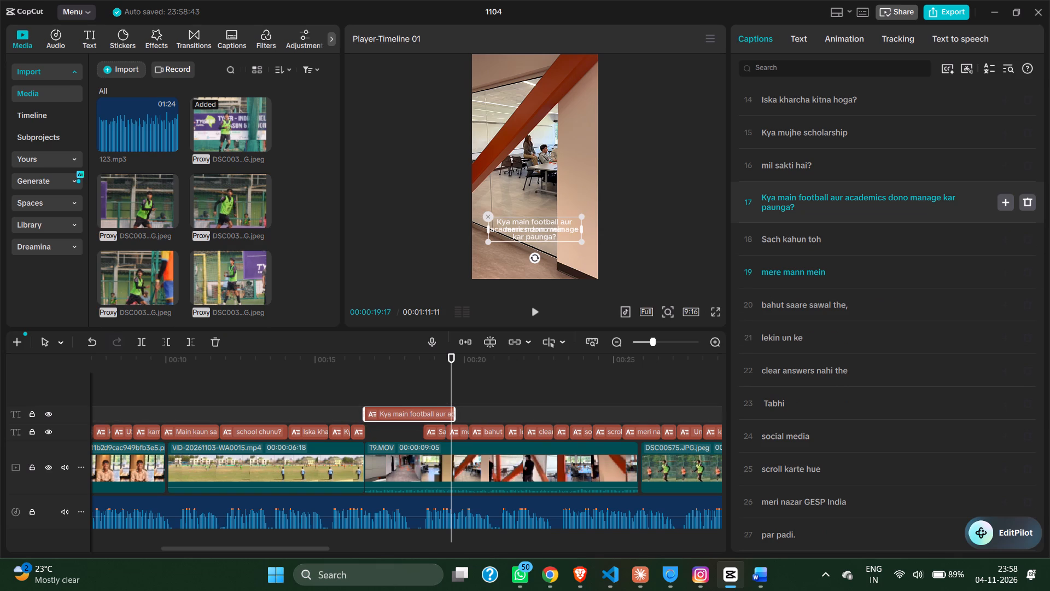
Split the caption into "Kya main football", "aur academics dono" and "manage kar paunga?".
click(830, 196)
key(Return)
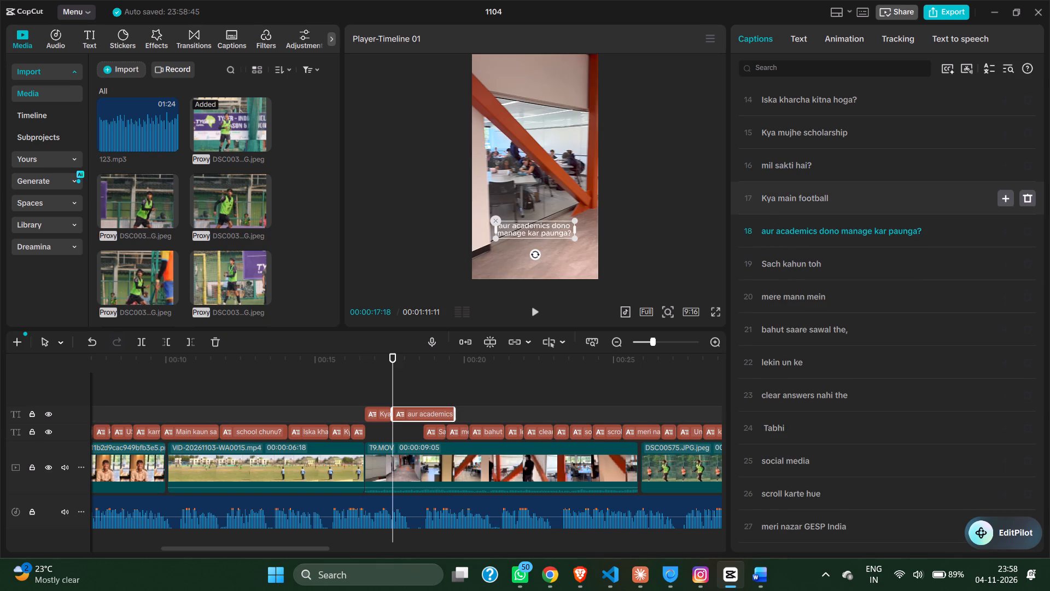
click(818, 234)
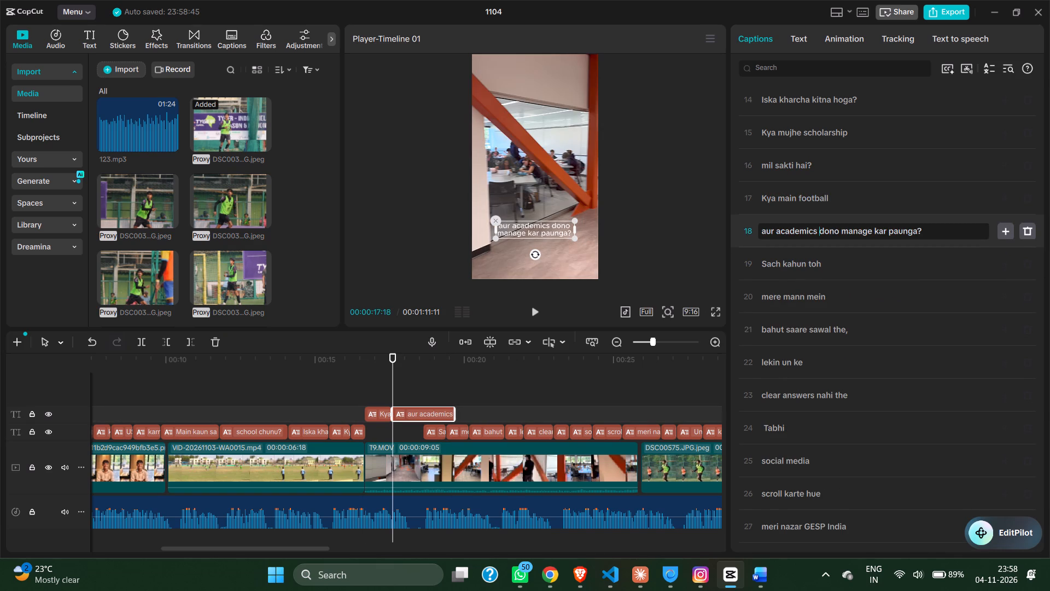
click(841, 230)
key(Return)
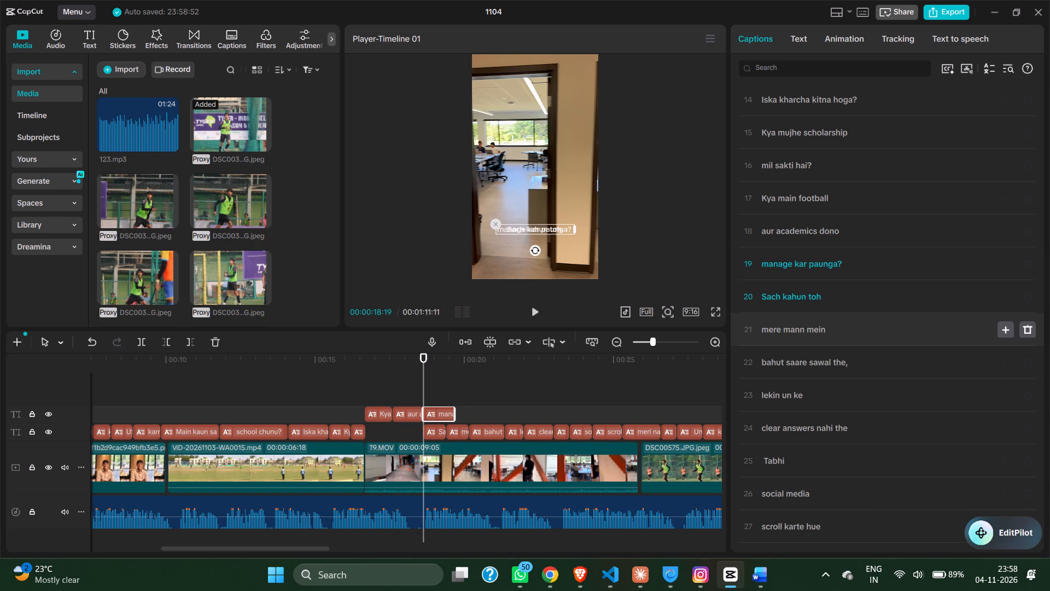
Move the "Kya main football" caption onto the main caption track right after "mil sakti hai?" and shorten its end to about 17.4 s.
click(423, 434)
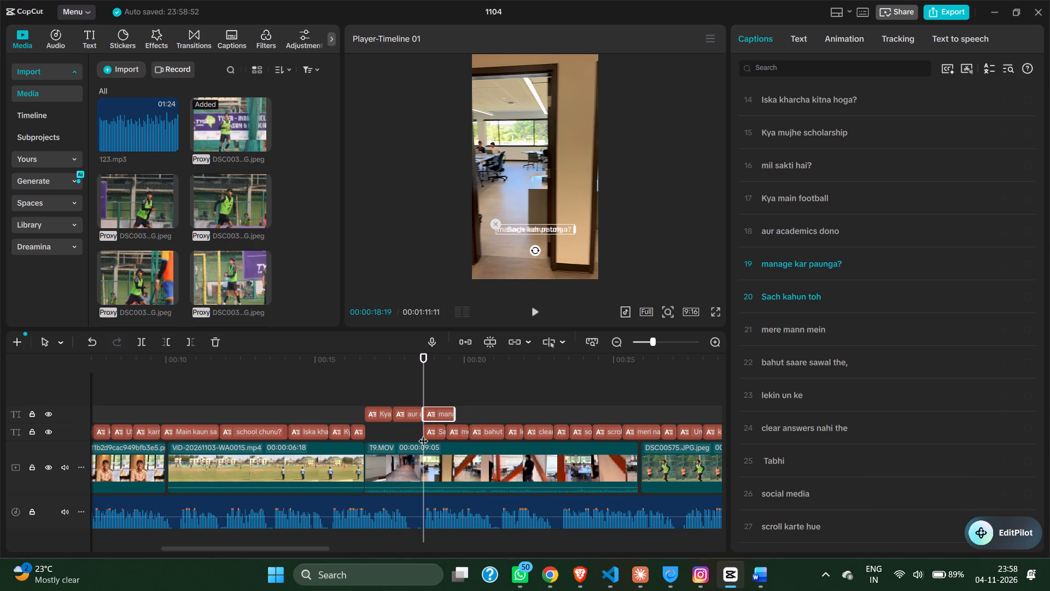
drag(376, 418, 374, 434)
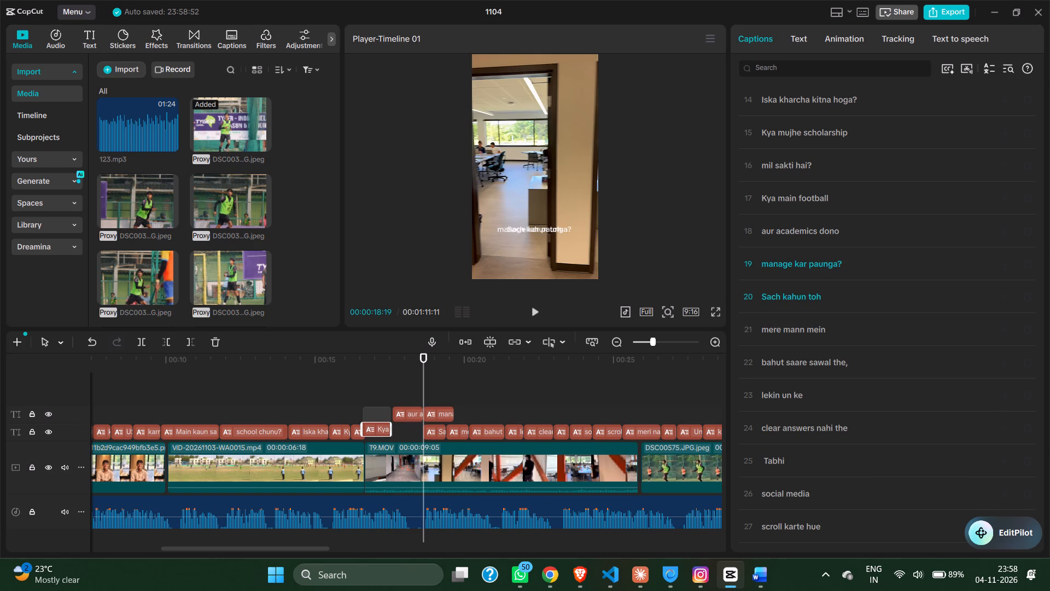
drag(374, 434, 375, 436)
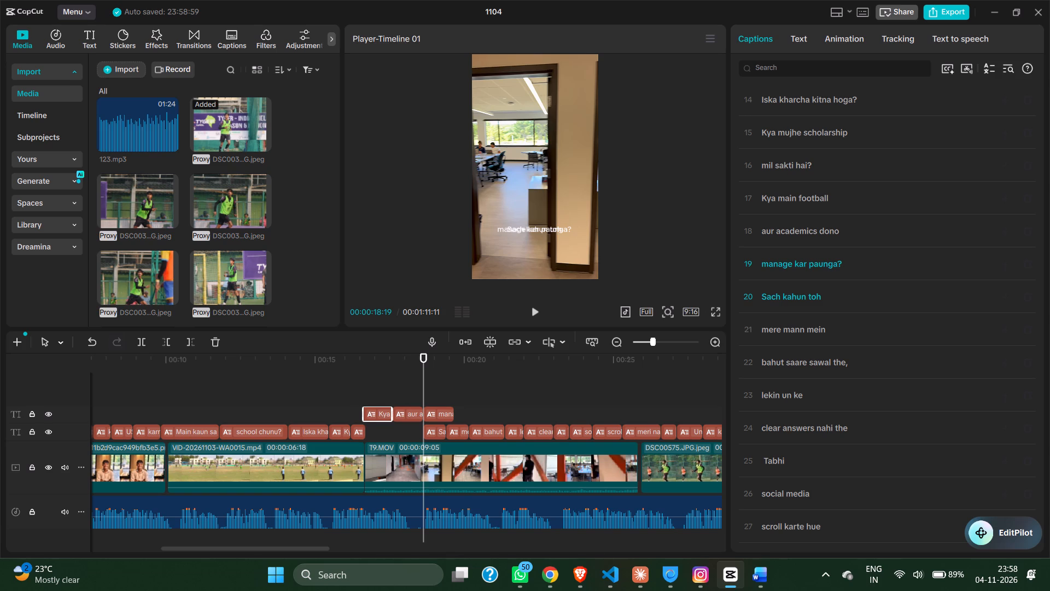
ctrl+scroll(376, 419, up, 17)
drag(290, 413, 297, 431)
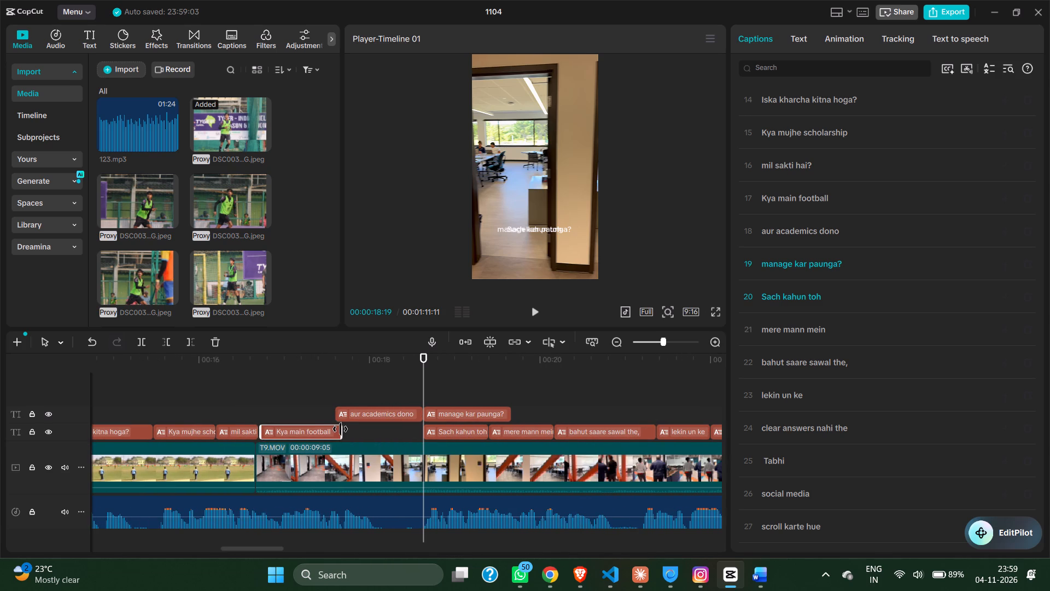
drag(341, 430, 318, 435)
Place the "aur academics dono" caption on the main caption track right after "Kya main football" and shorten its end to about 17.9 s.
drag(362, 411, 351, 429)
click(351, 429)
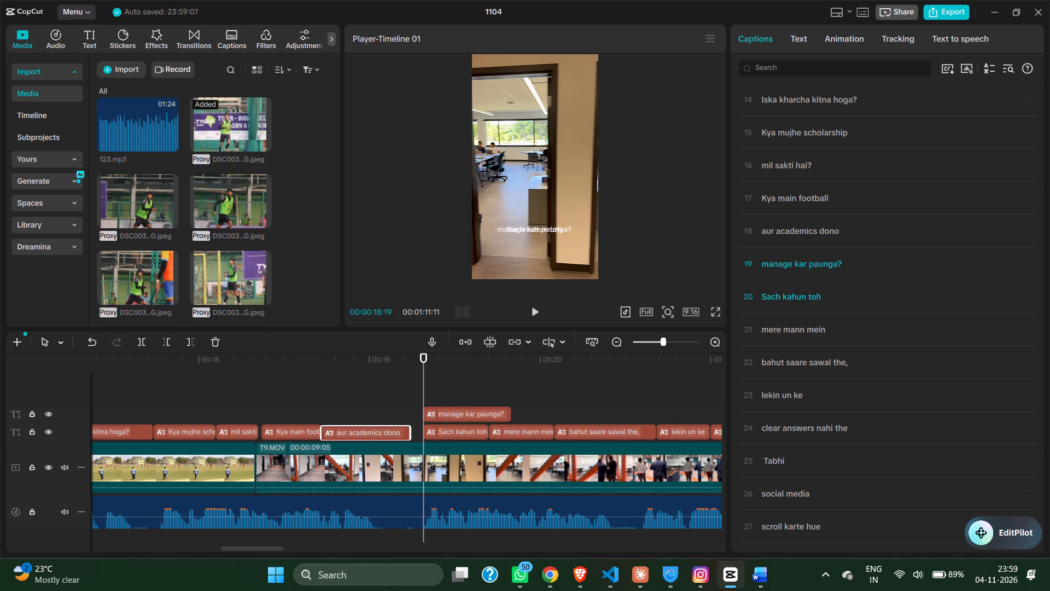
drag(411, 430, 359, 442)
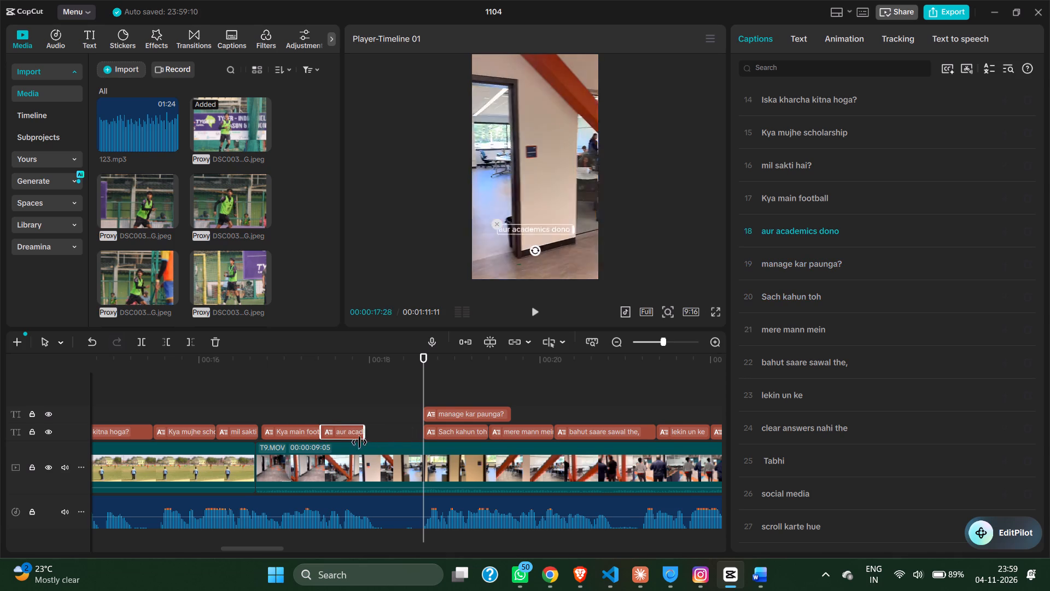
drag(359, 442, 356, 442)
Shorten the "manage kar paunga?" caption and fit it on the main track between "aur academics dono" and "Sach kahun toh".
drag(448, 413, 391, 432)
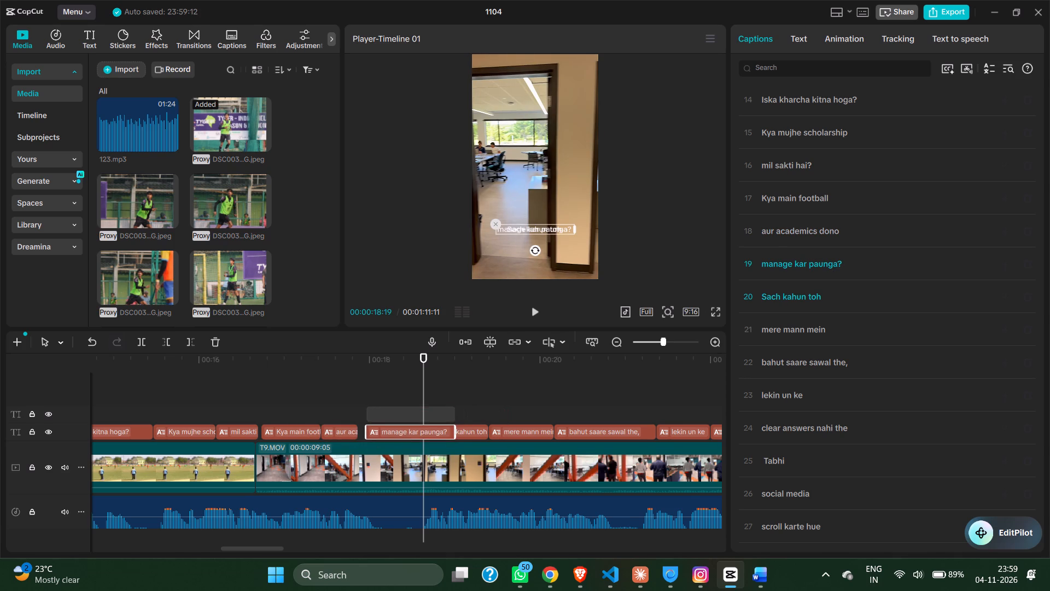
drag(391, 432, 390, 432)
drag(454, 415, 422, 421)
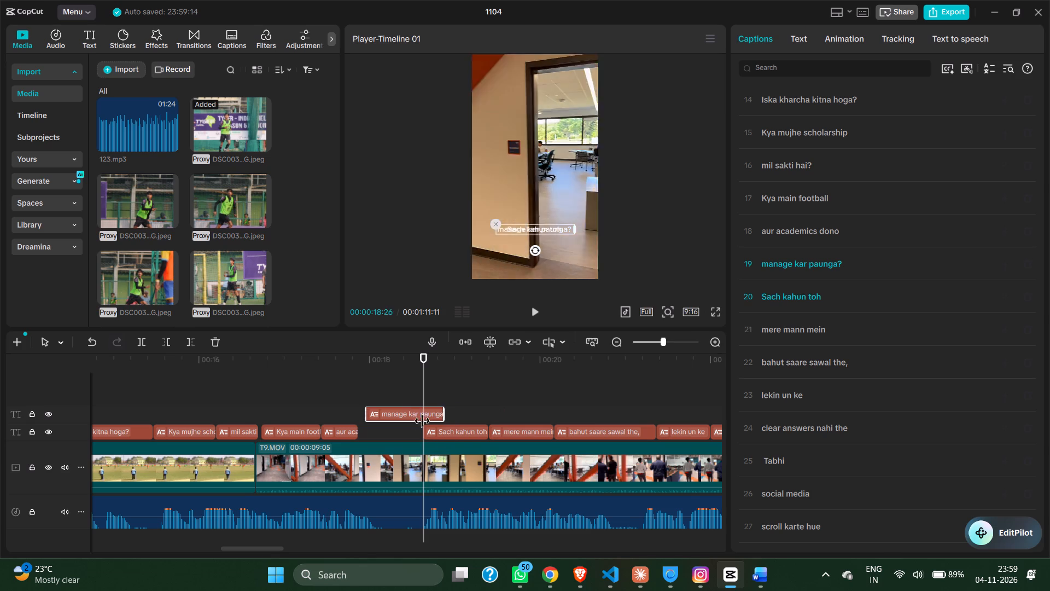
drag(422, 421, 424, 421)
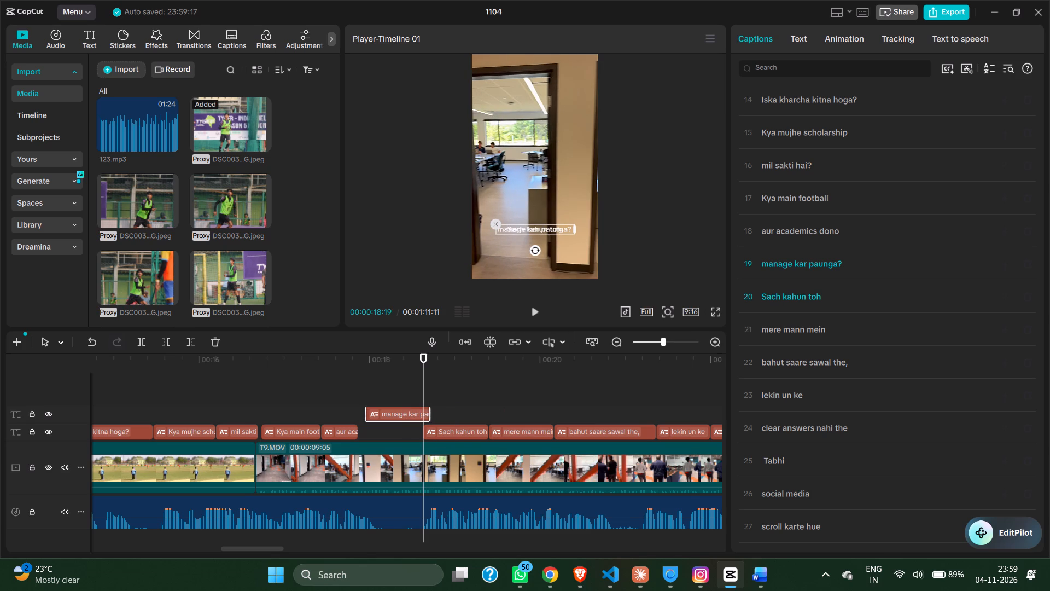
drag(392, 417, 387, 434)
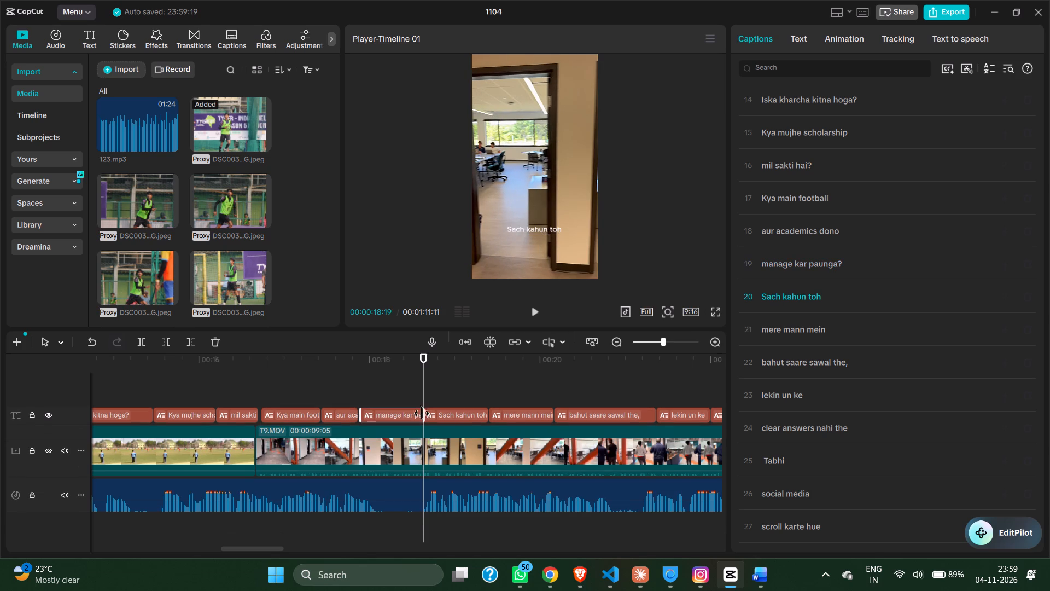
Play the video from "manage kar paunga?" through "karne mein madad", examining the caption timing against the voice-over.
drag(426, 394, 416, 399)
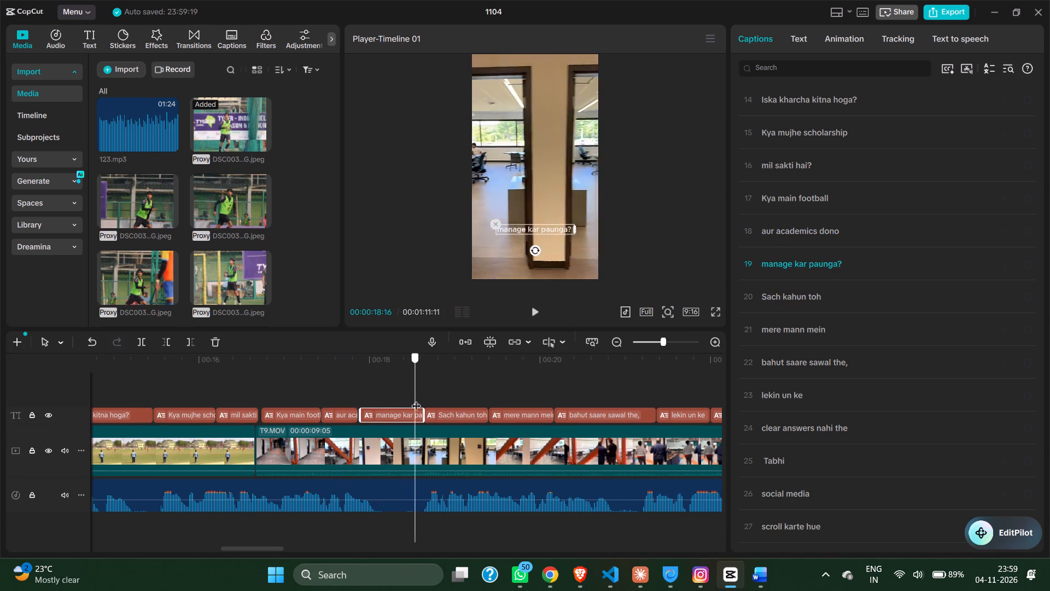
drag(416, 399, 644, 385)
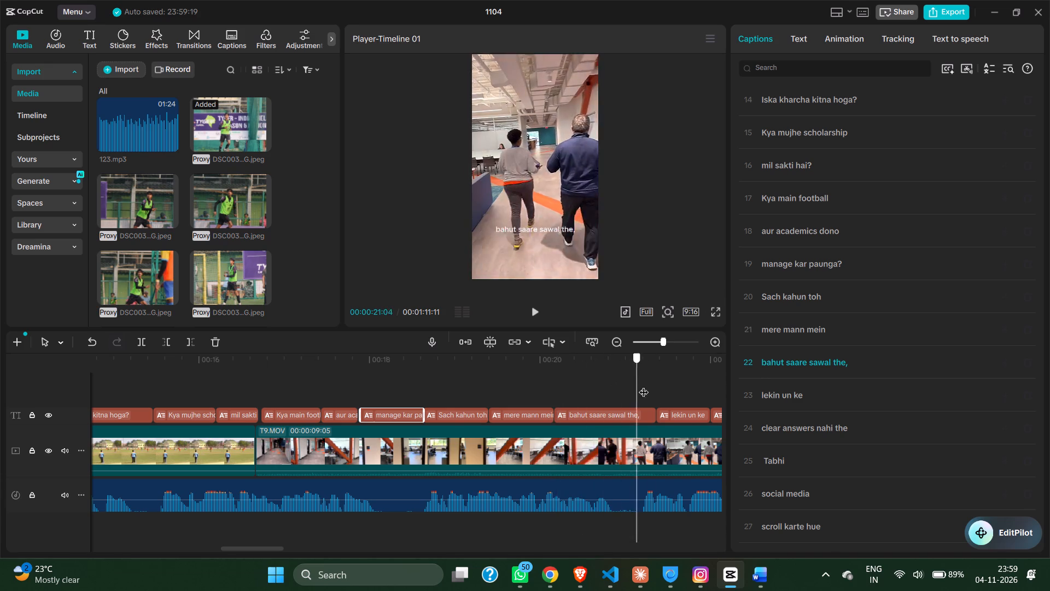
drag(644, 385, 302, 416)
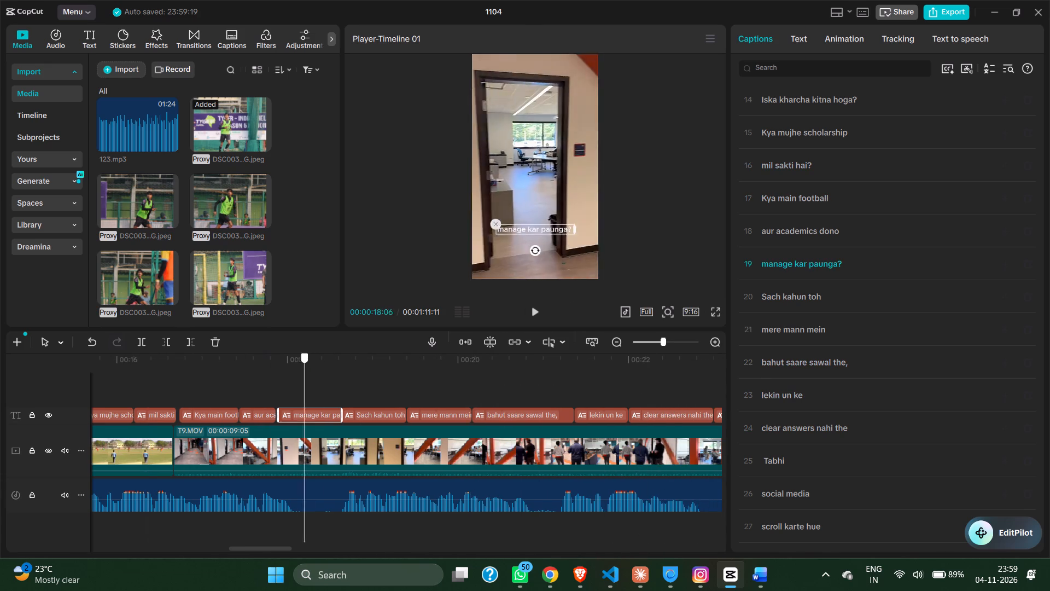
drag(302, 416, 352, 395)
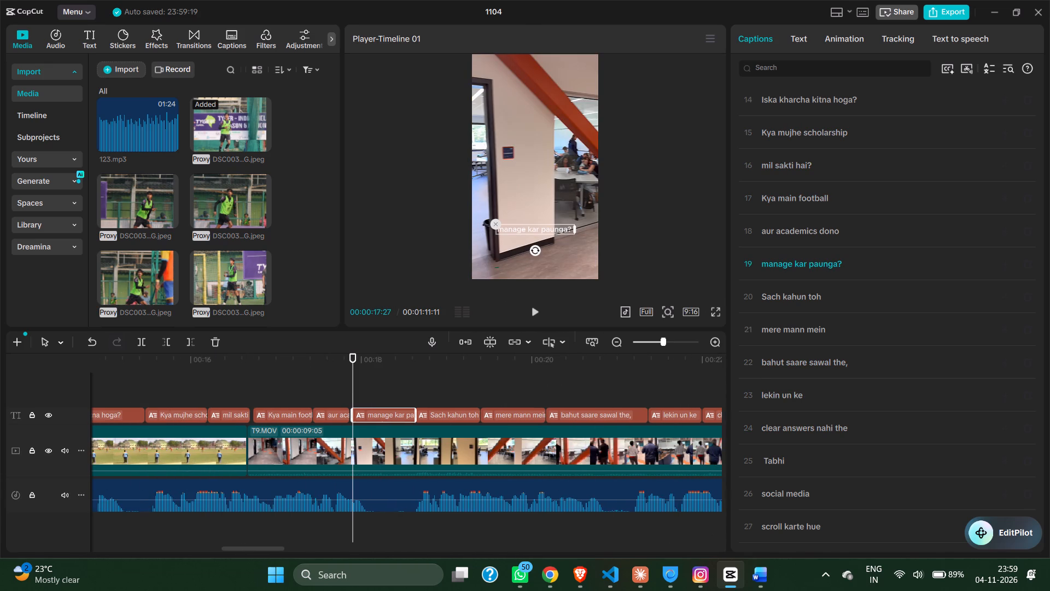
click(535, 312)
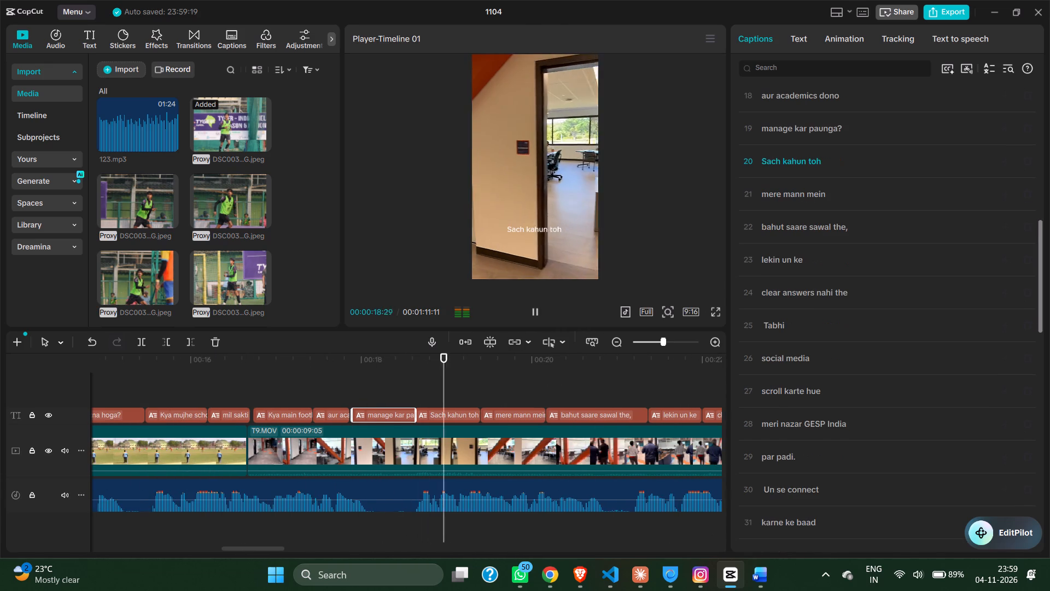
click(535, 312)
click(535, 312)
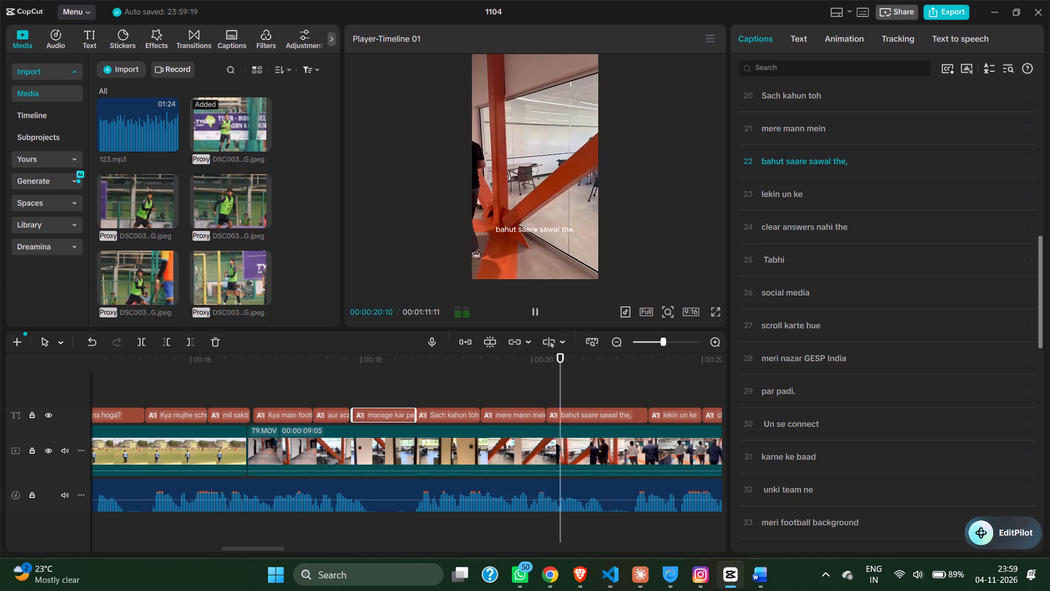
scroll(535, 409, left, 1)
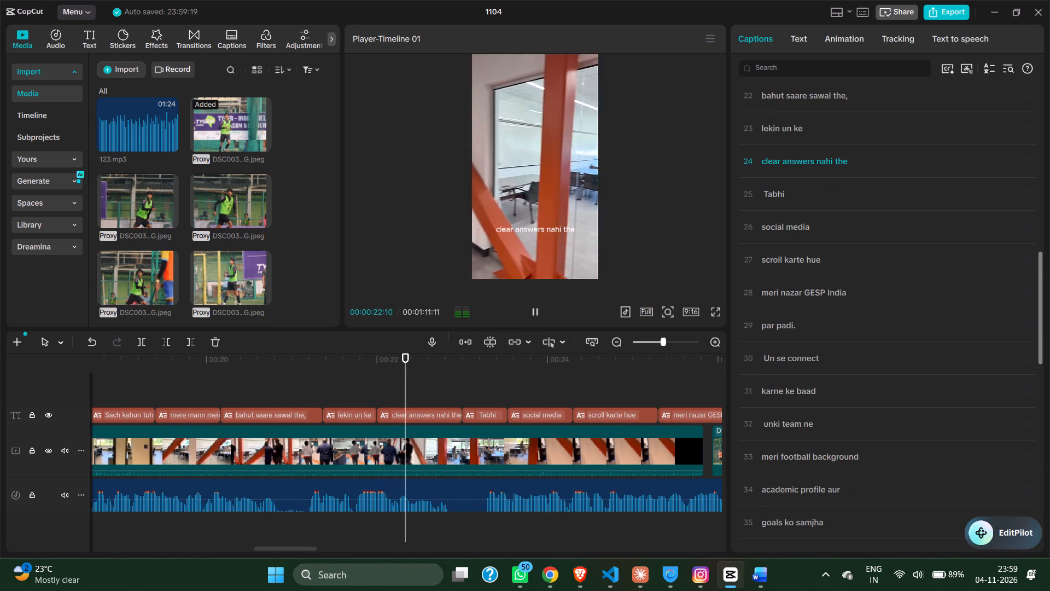
scroll(559, 392, left, 1)
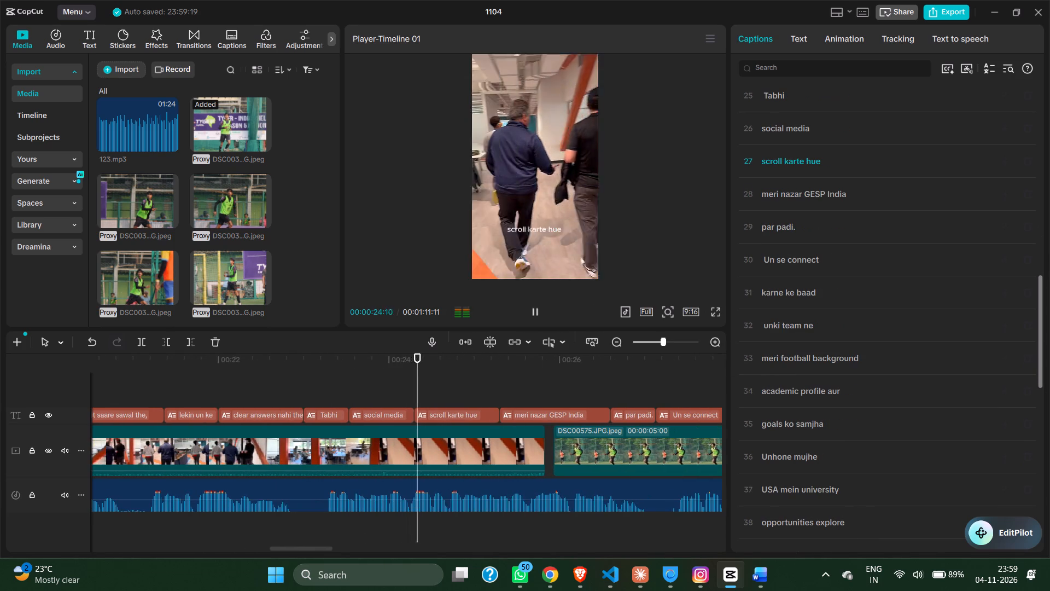
scroll(559, 392, left, 1)
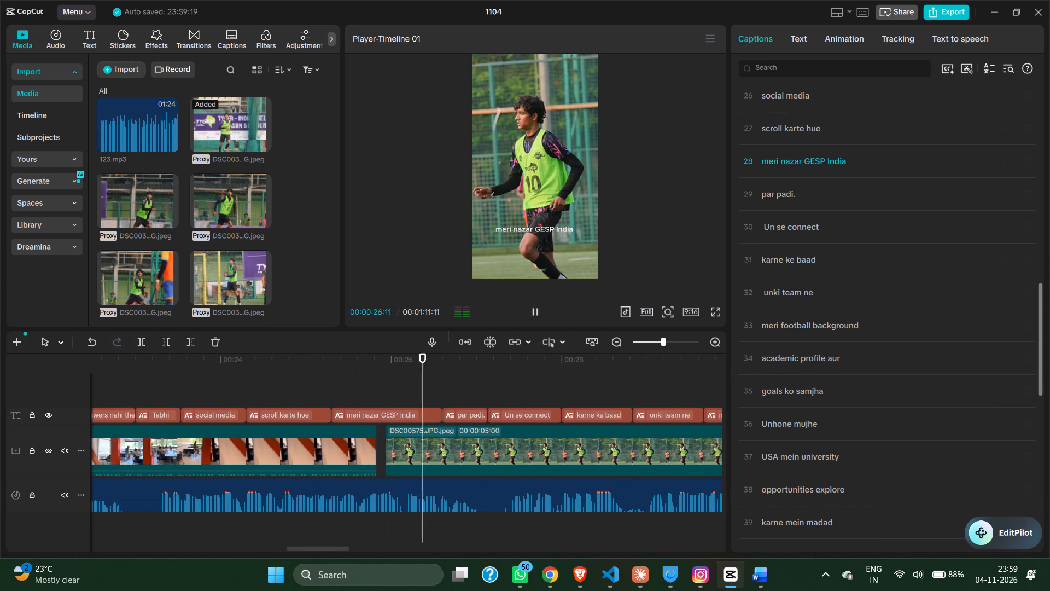
scroll(559, 392, left, 1)
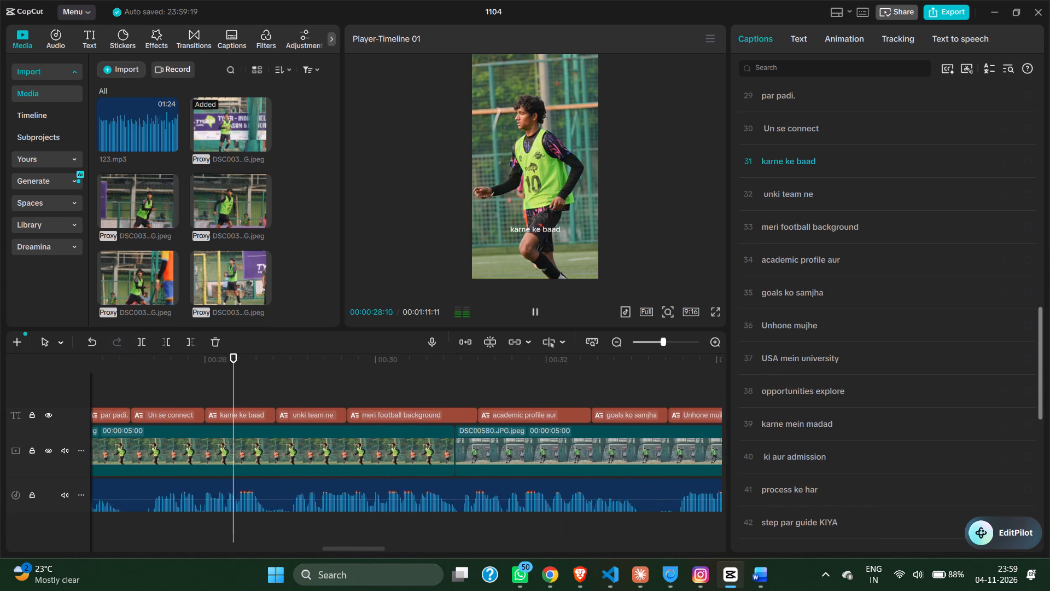
scroll(559, 392, left, 1)
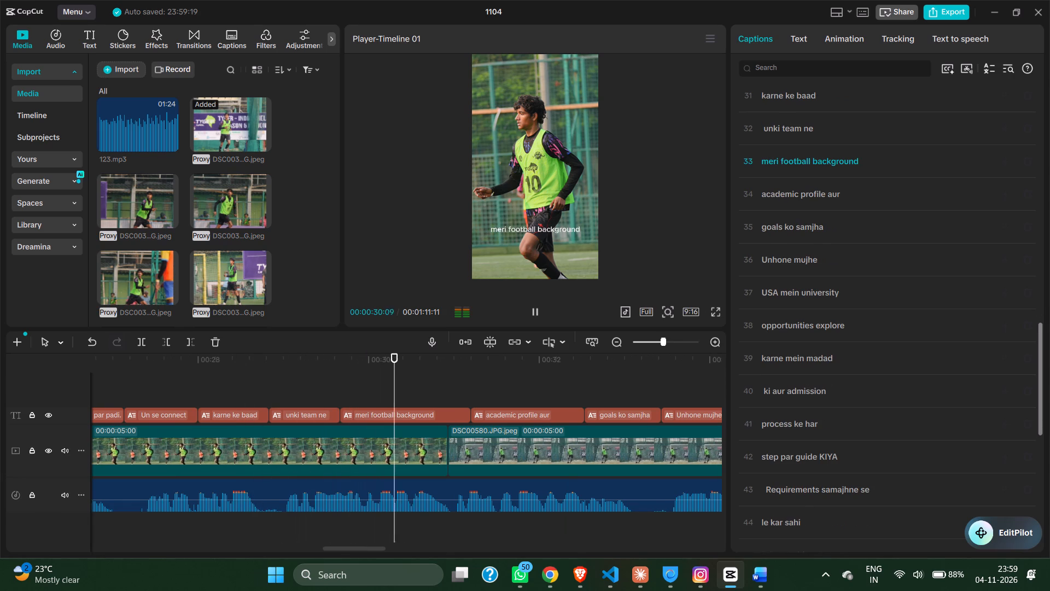
scroll(559, 392, left, 2)
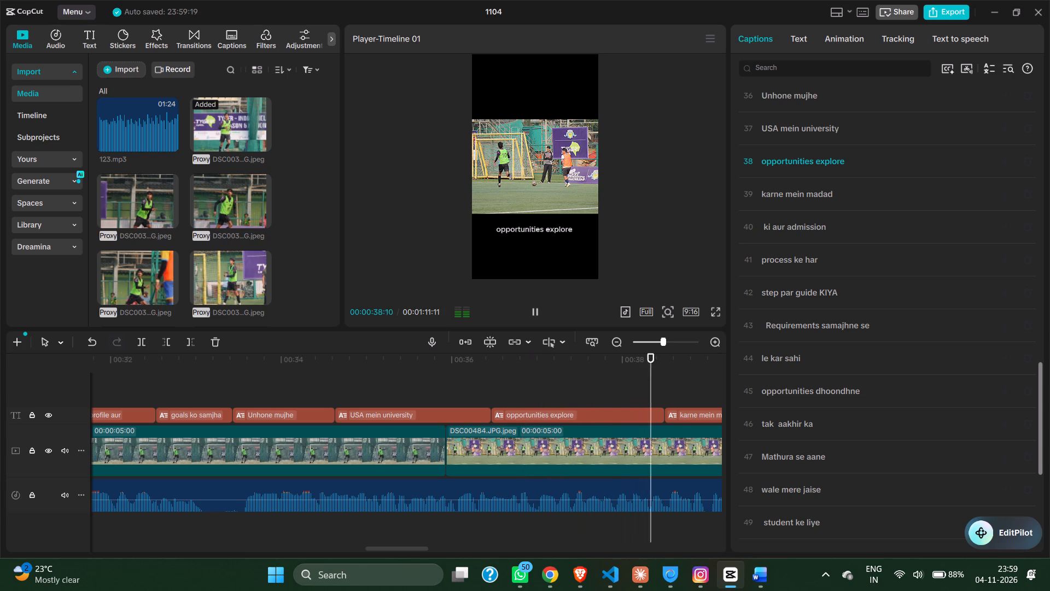
click(533, 310)
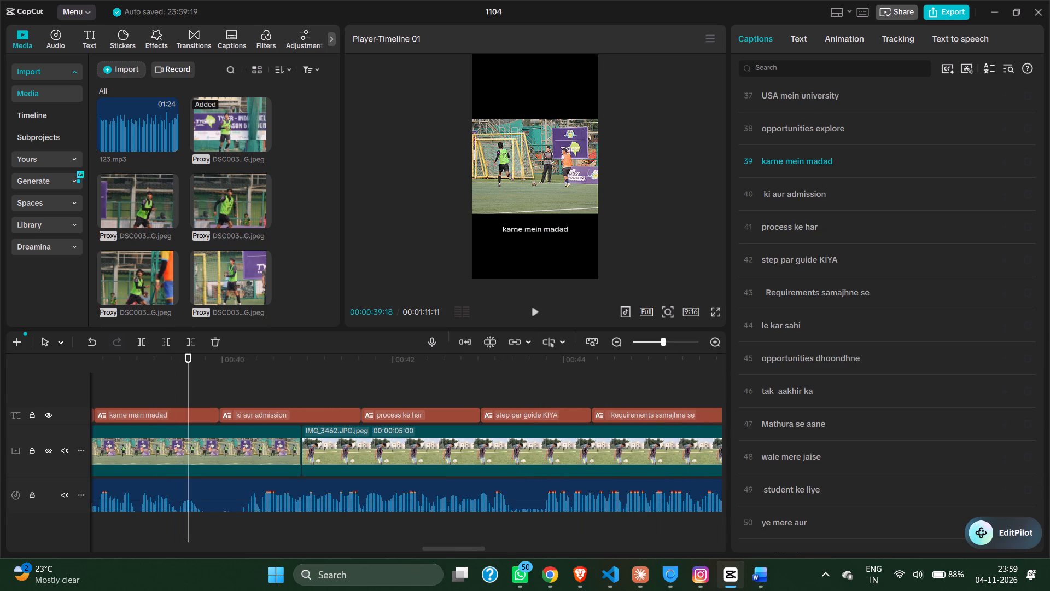
Shorten the "USA mein university" caption so it ends at about 00:35:18.
scroll(403, 427, right, 1)
click(421, 415)
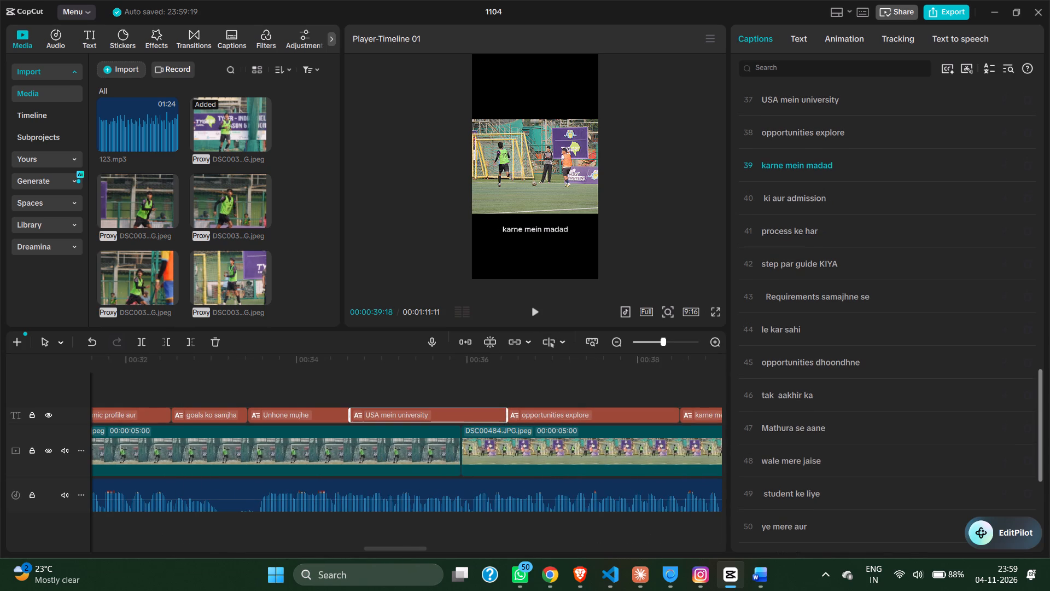
drag(503, 414, 430, 416)
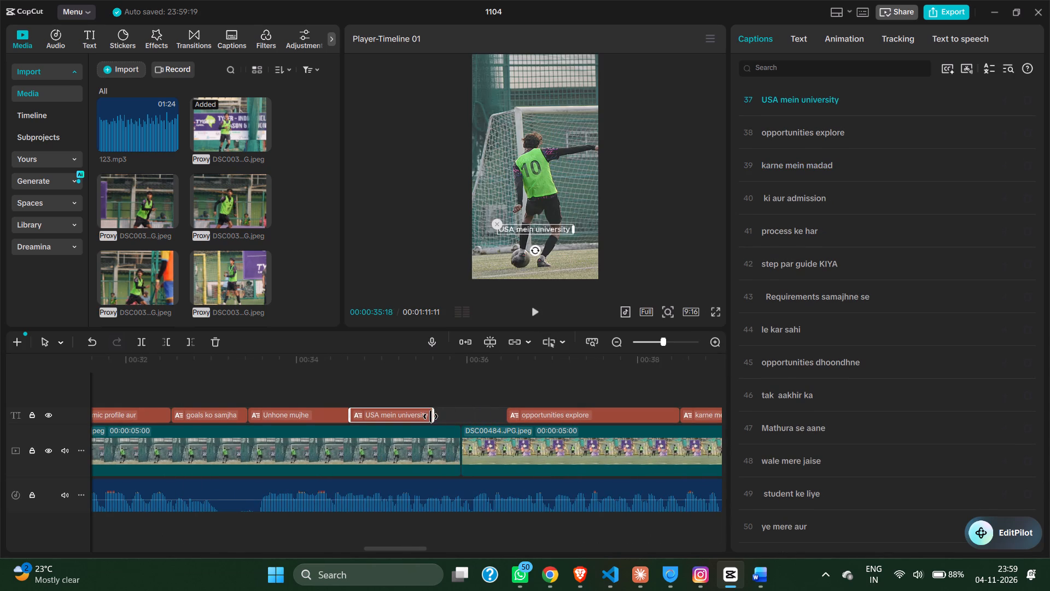
drag(430, 416, 432, 416)
Move the "opportunities explore" caption to start right after "USA mein university" and shorten its end to about 00:36:20.
drag(543, 415, 474, 418)
drag(613, 413, 520, 428)
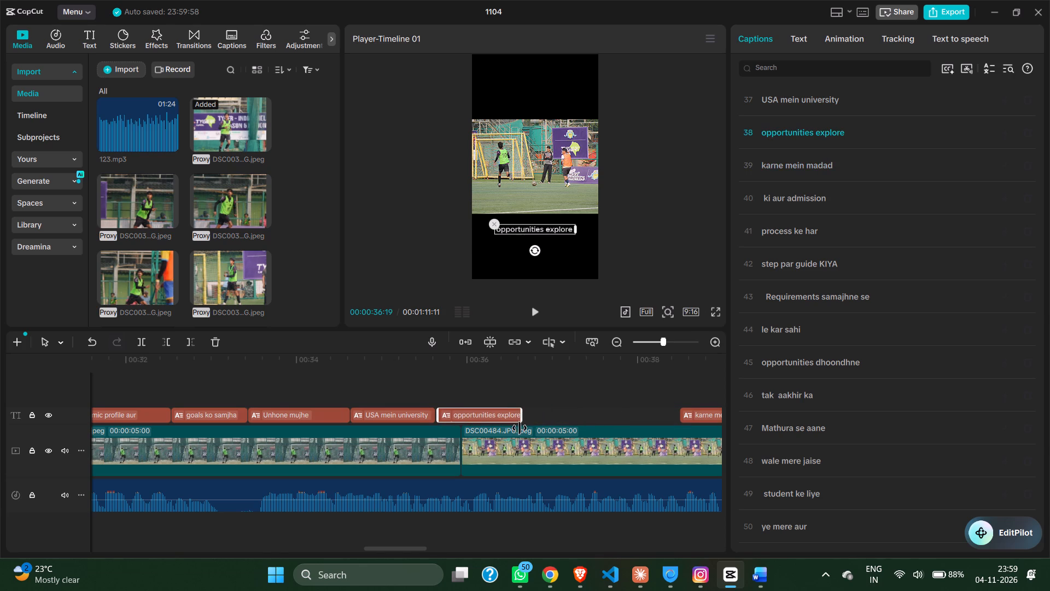
drag(520, 428, 524, 426)
Move the "karne mein madad" caption earlier to about 36.9 s, shorten it to about one second, and check it in playback.
scroll(612, 441, left, 1)
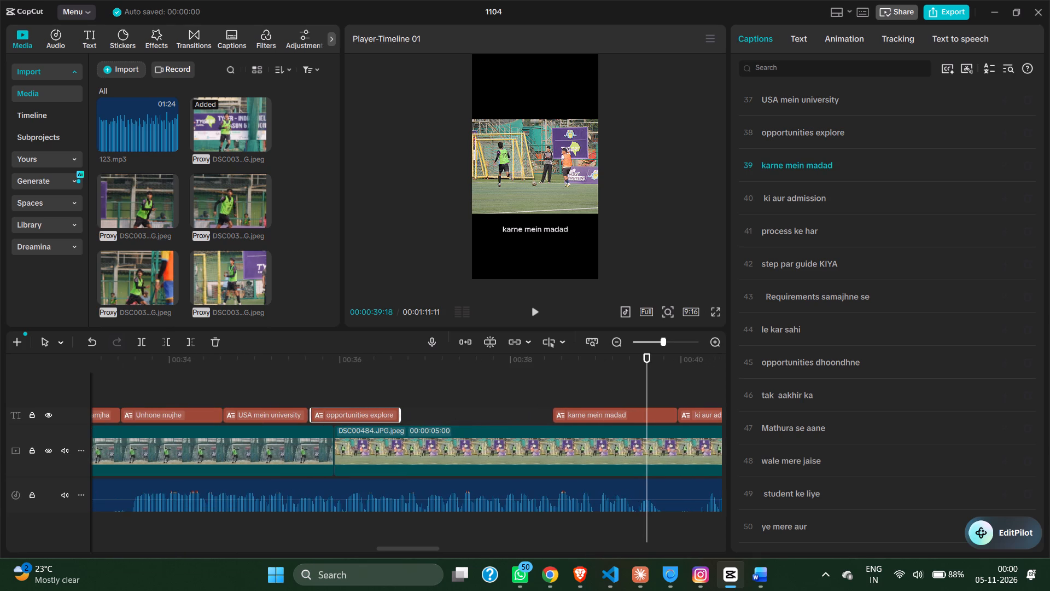
drag(576, 412, 440, 412)
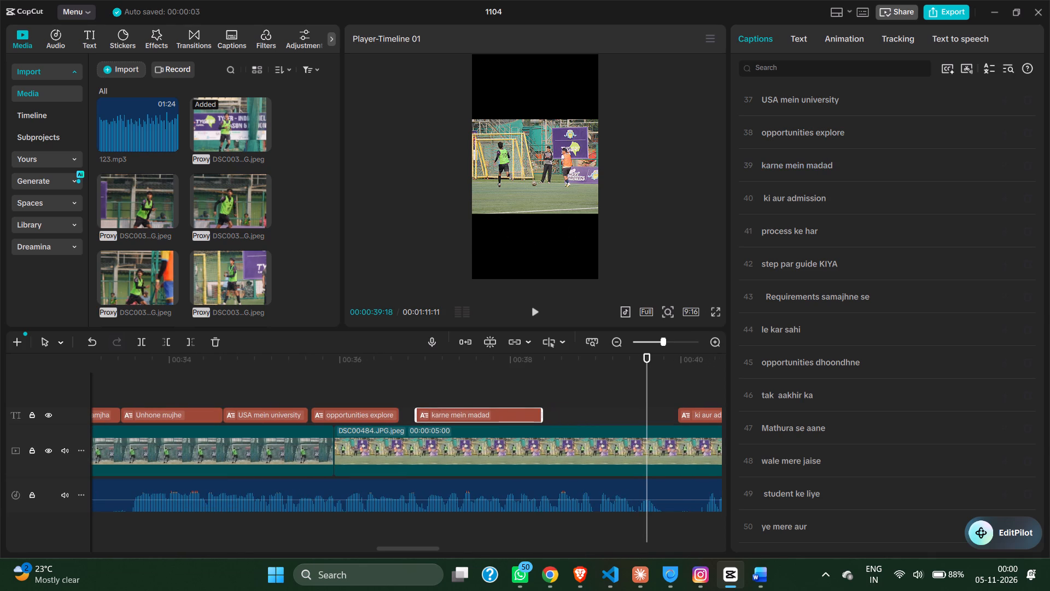
drag(544, 413, 504, 420)
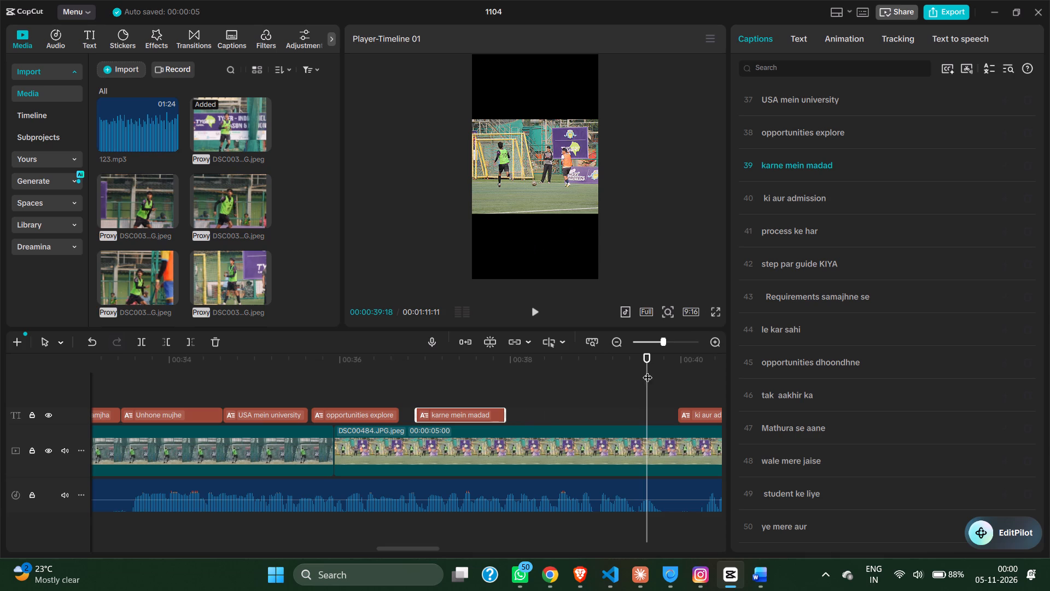
drag(647, 370, 380, 433)
click(538, 308)
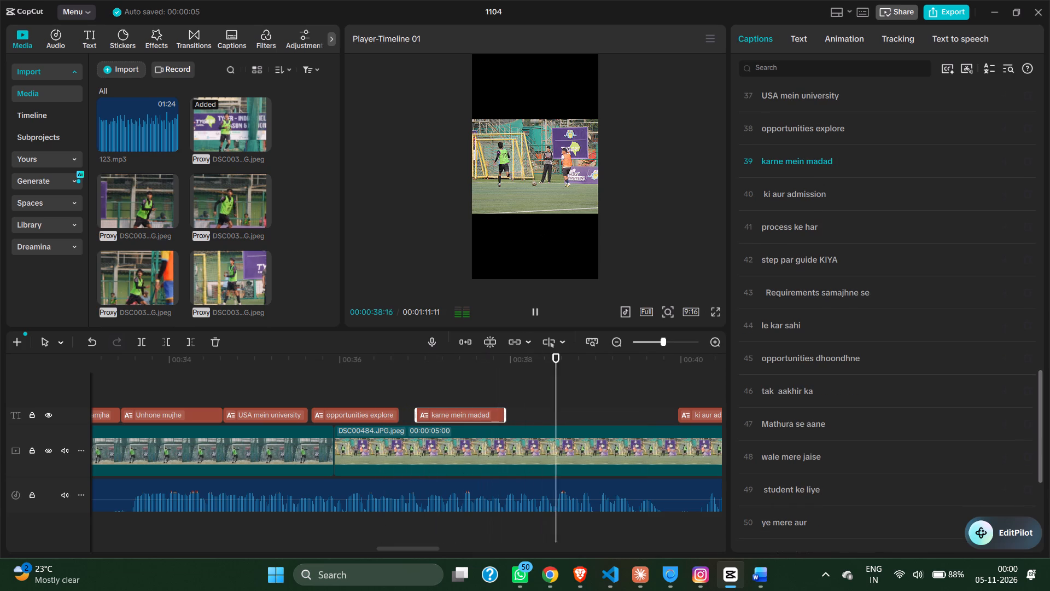
click(533, 304)
Move the "ki aur admission" caption earlier so it starts at about 38 s, shortly after "karne mein madad".
scroll(570, 391, left, 1)
click(480, 423)
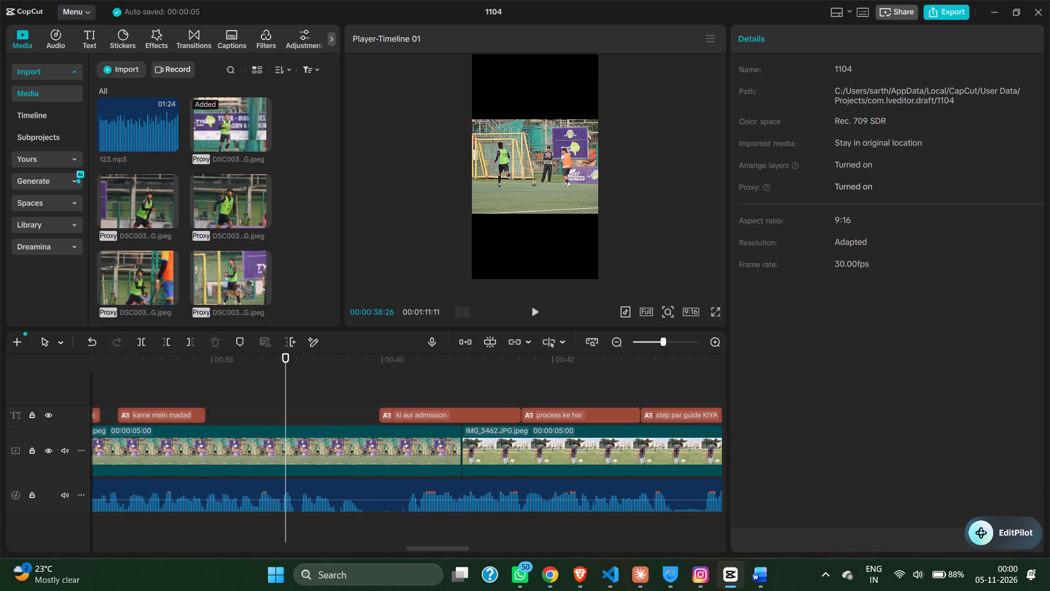
click(477, 418)
drag(477, 418, 336, 420)
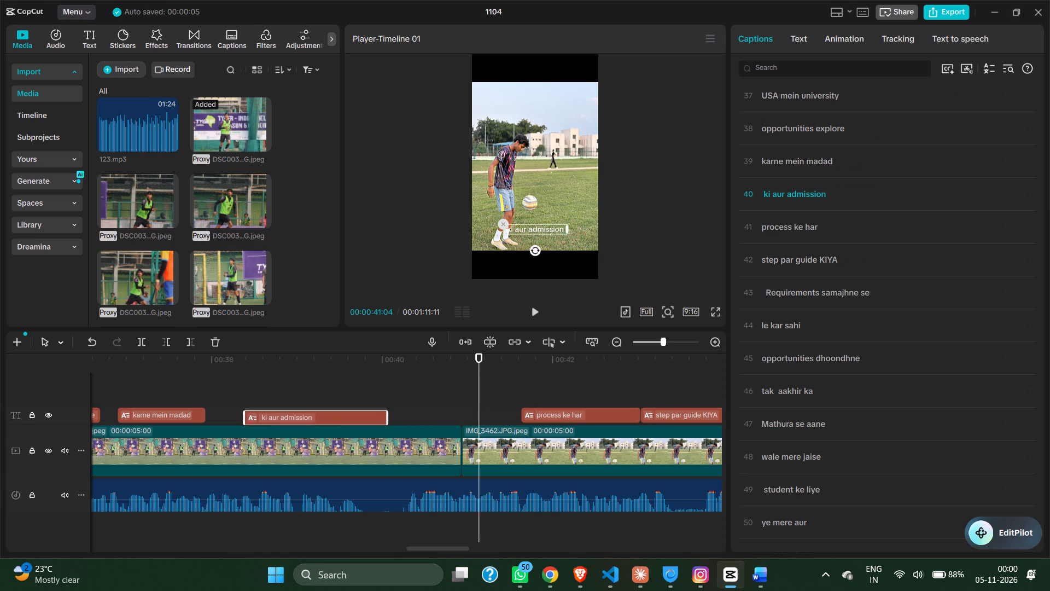
drag(336, 420, 312, 419)
Move the "process ke har" caption earlier so it starts at about 39.8 s, just after "ki aur admission".
scroll(567, 414, right, 1)
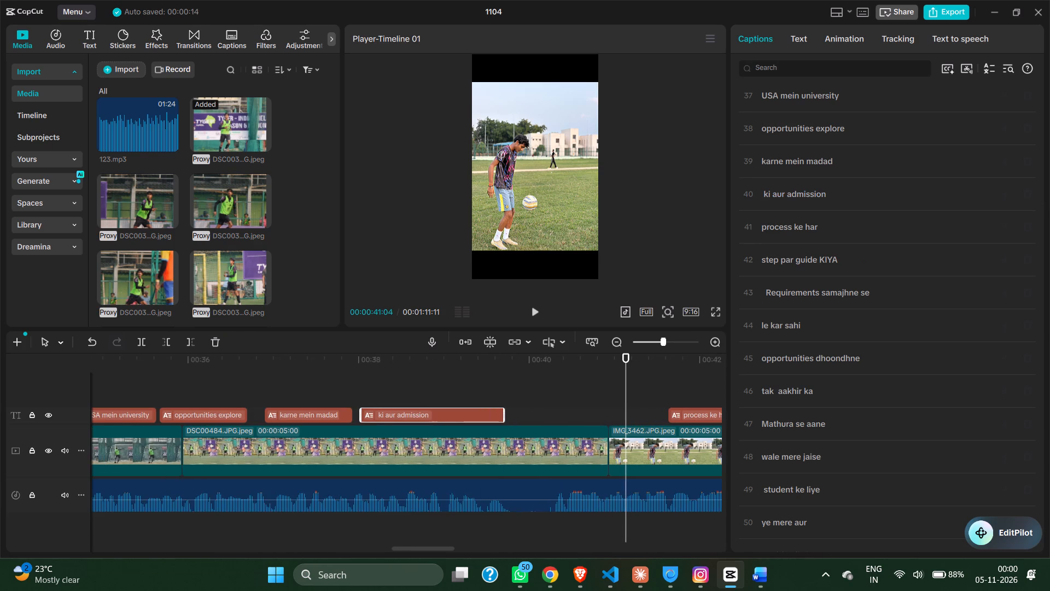
scroll(571, 415, left, 1)
drag(577, 412, 421, 412)
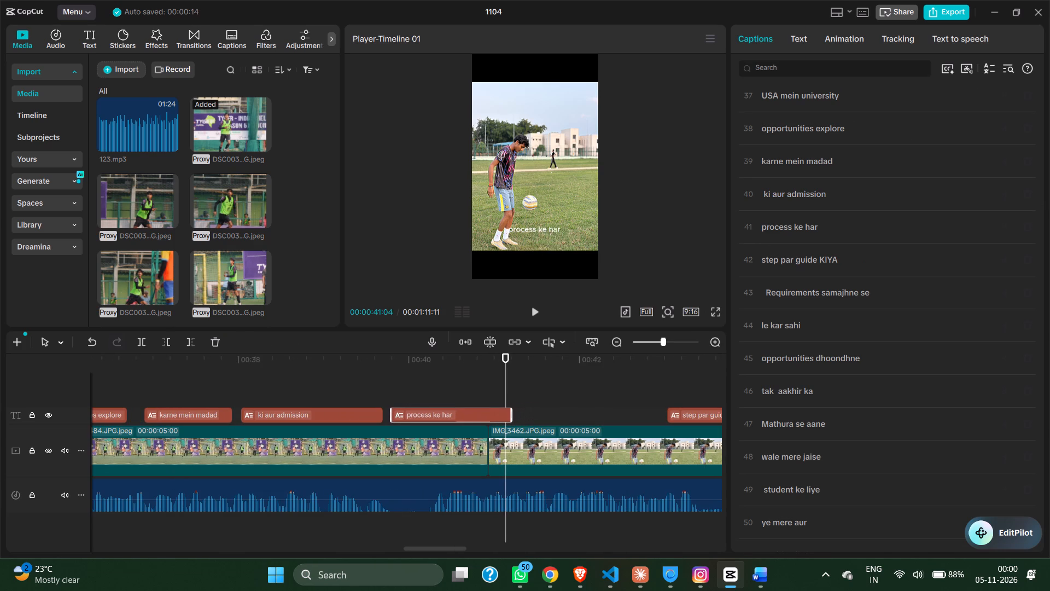
drag(504, 375, 354, 398)
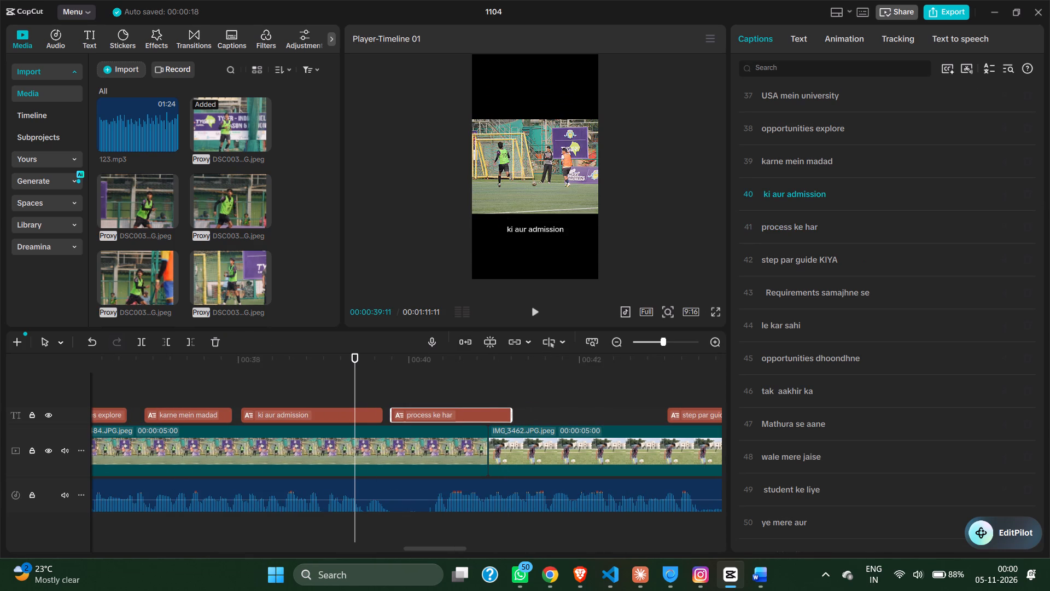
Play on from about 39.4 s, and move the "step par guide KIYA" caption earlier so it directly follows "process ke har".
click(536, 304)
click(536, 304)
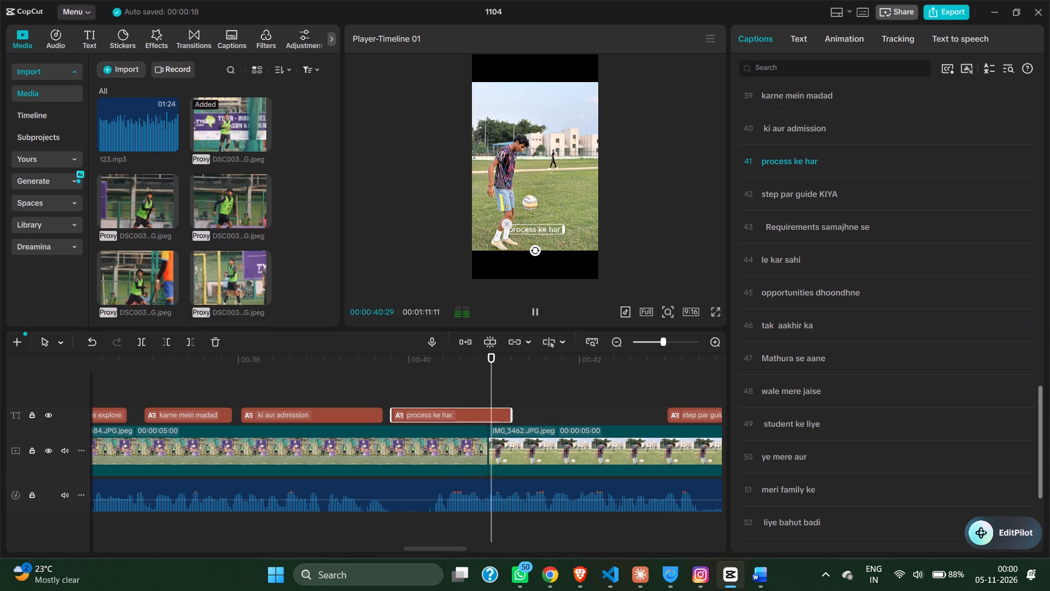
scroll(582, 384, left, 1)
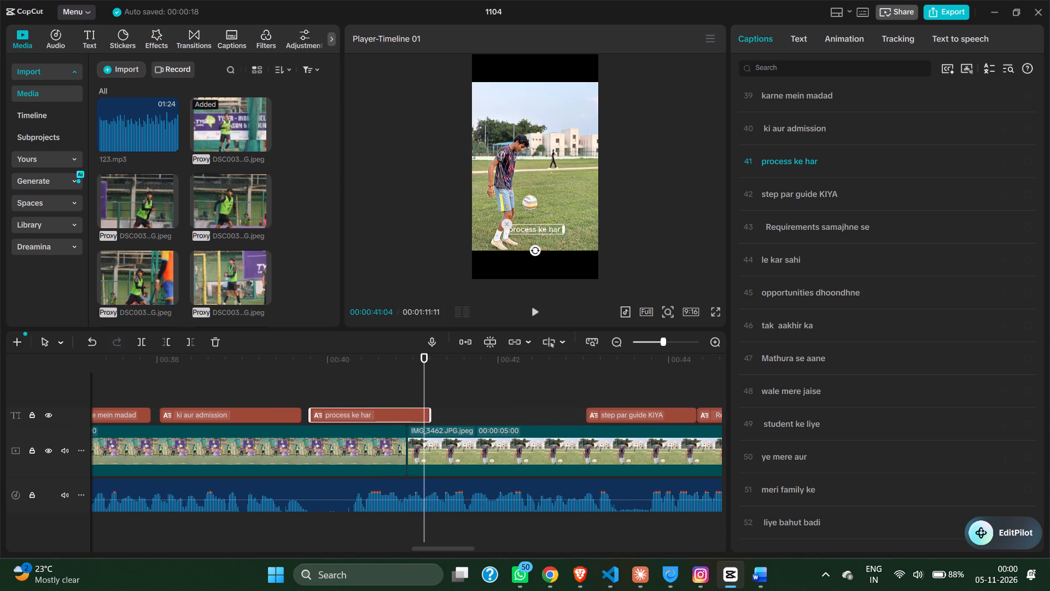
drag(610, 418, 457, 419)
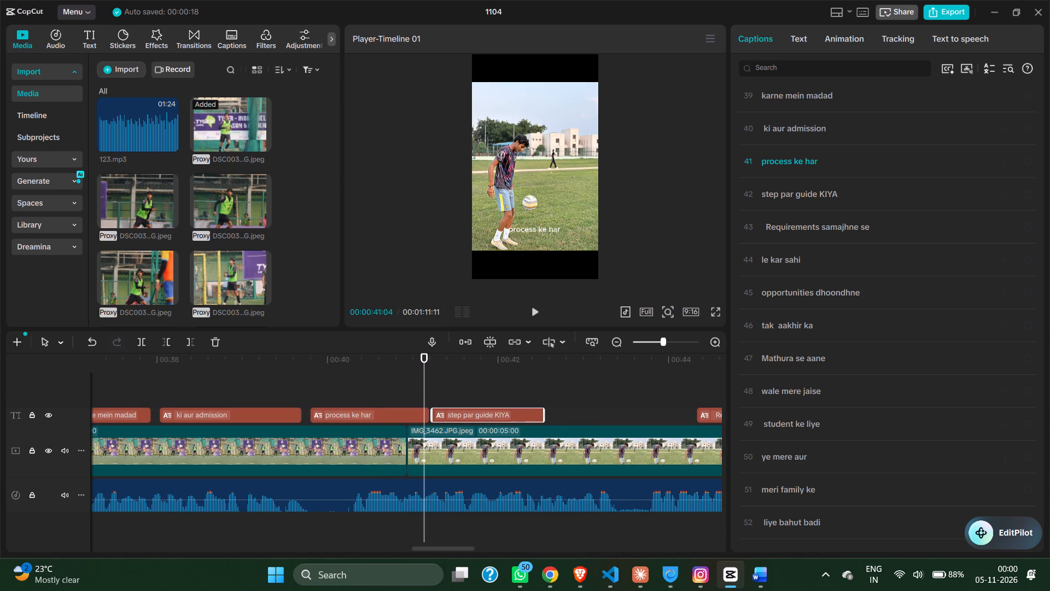
Move "karne mein madad" and "ki aur admission" earlier, back to back after "opportunities explore", trimming the latter's end to about 38.9 s.
scroll(518, 414, left, 1)
scroll(518, 414, right, 1)
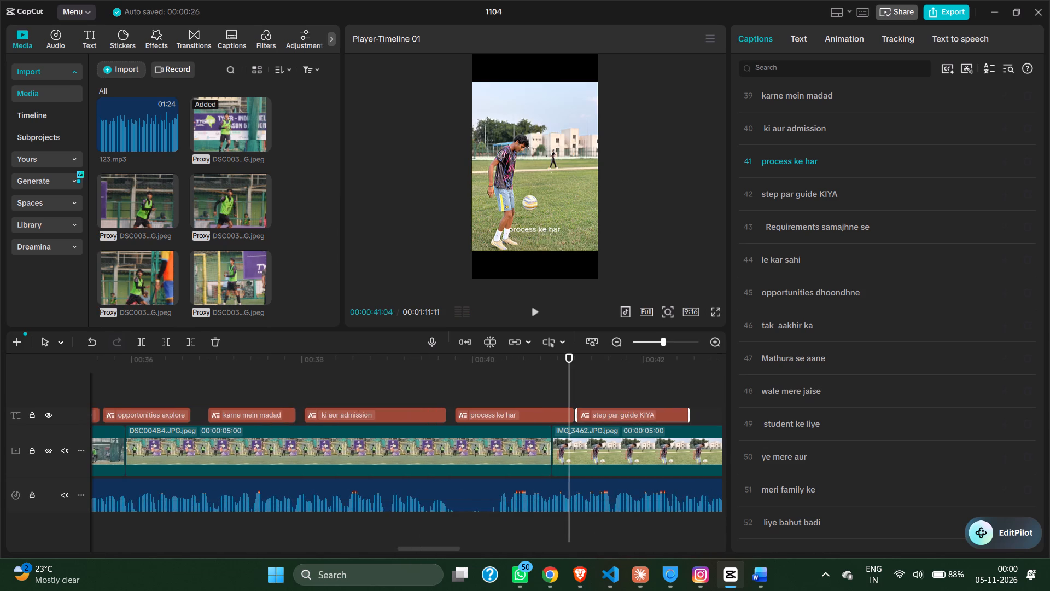
click(410, 419)
drag(410, 419, 397, 420)
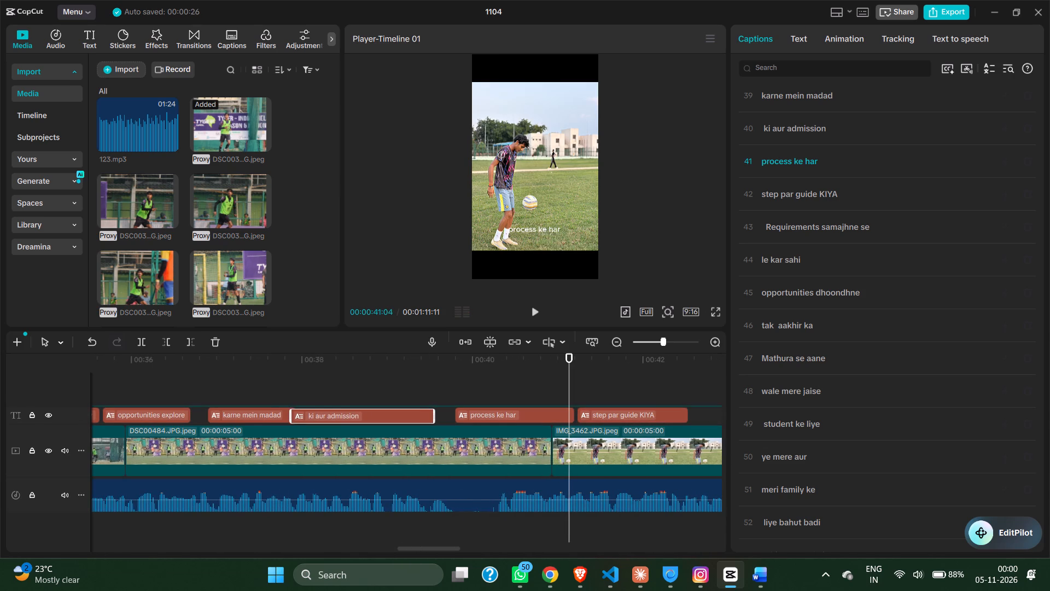
drag(397, 420, 399, 421)
drag(275, 432, 246, 430)
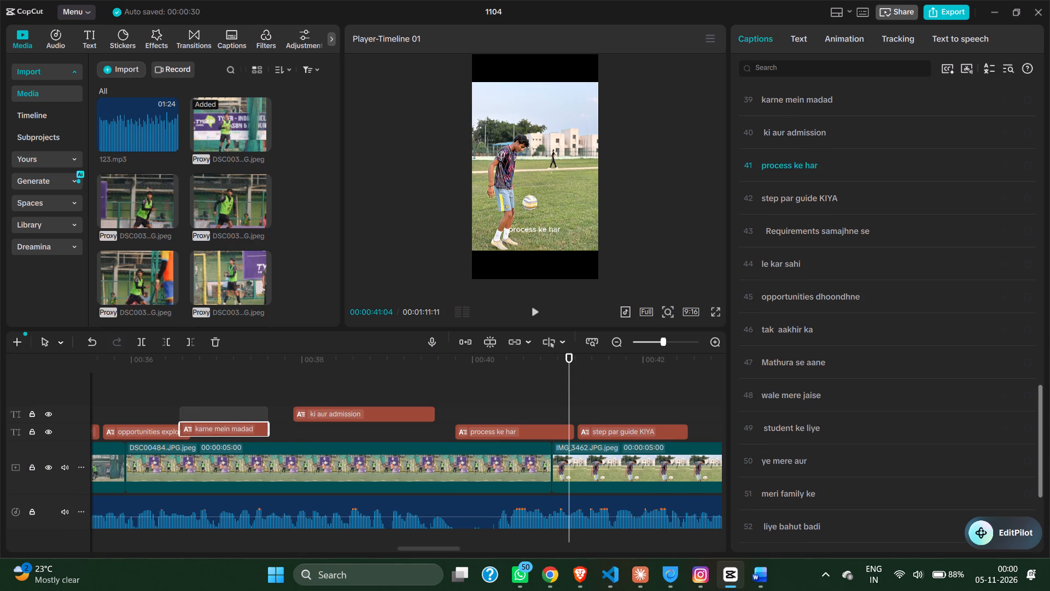
drag(246, 430, 258, 433)
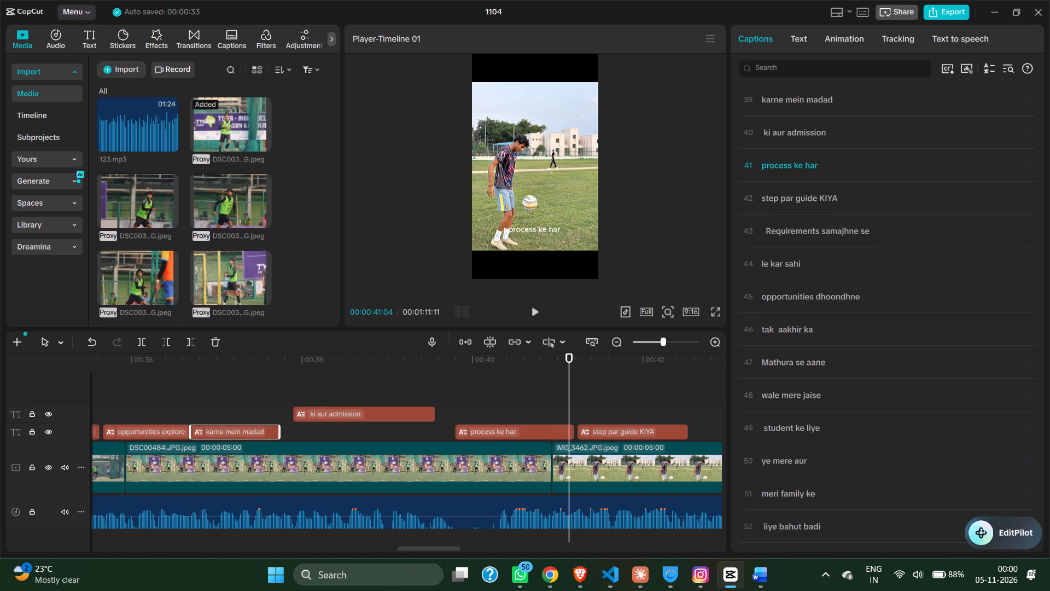
drag(330, 411, 315, 430)
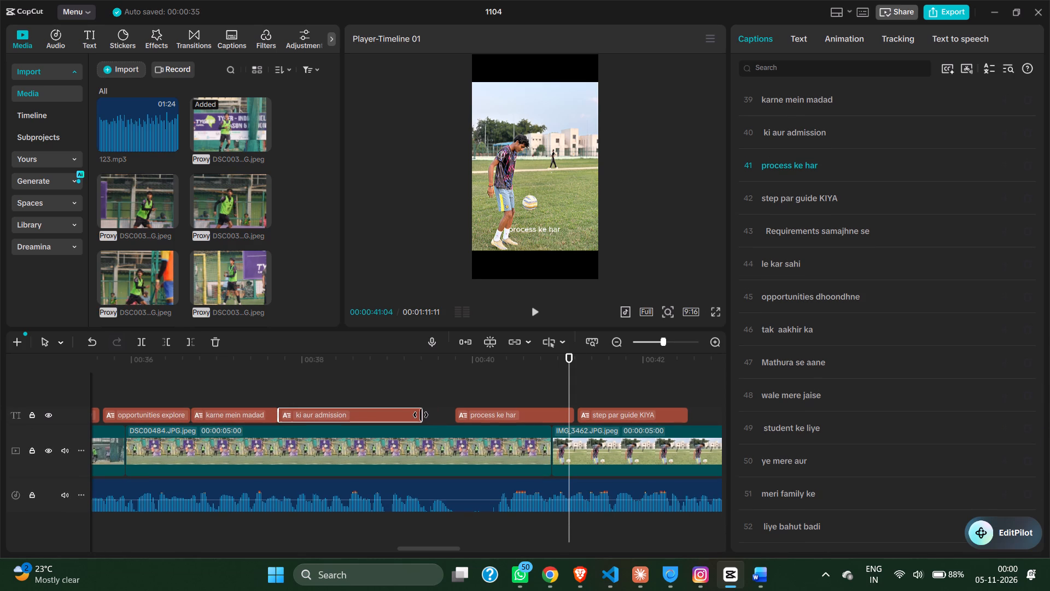
drag(422, 415, 379, 426)
Move "process ke har" and "step par guide KIYA" back to back after "ki aur admission", trimming the latter's end to about 41.1 s.
drag(477, 409, 457, 410)
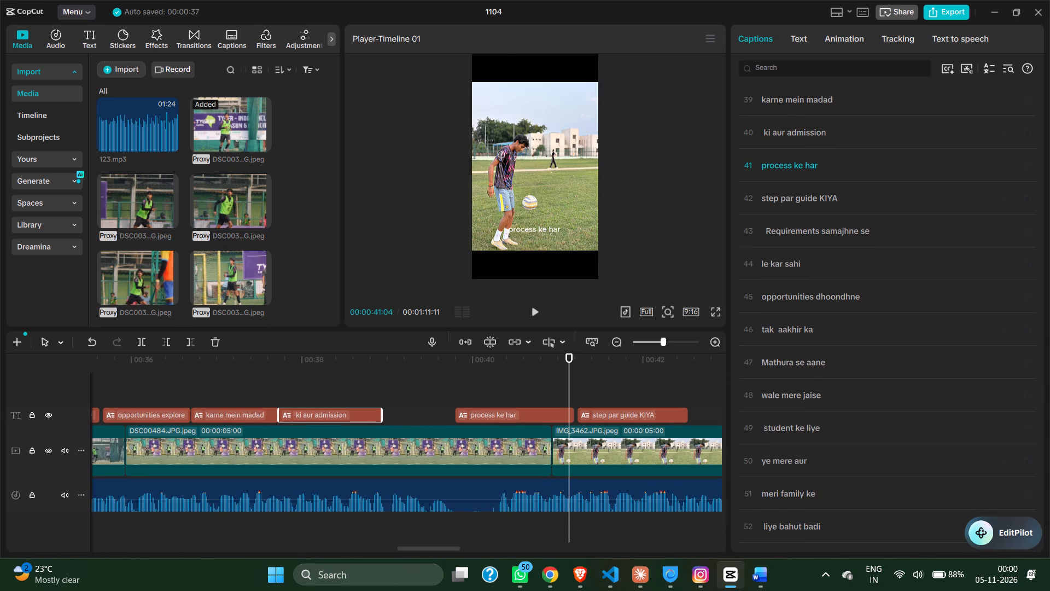
drag(457, 410, 403, 413)
drag(617, 415, 541, 416)
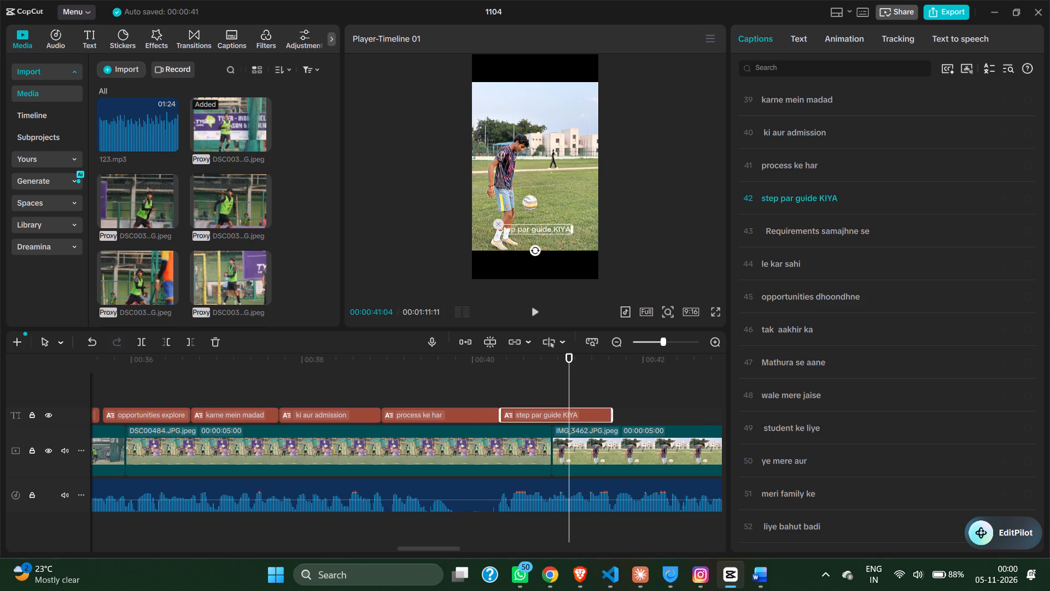
drag(614, 414, 565, 421)
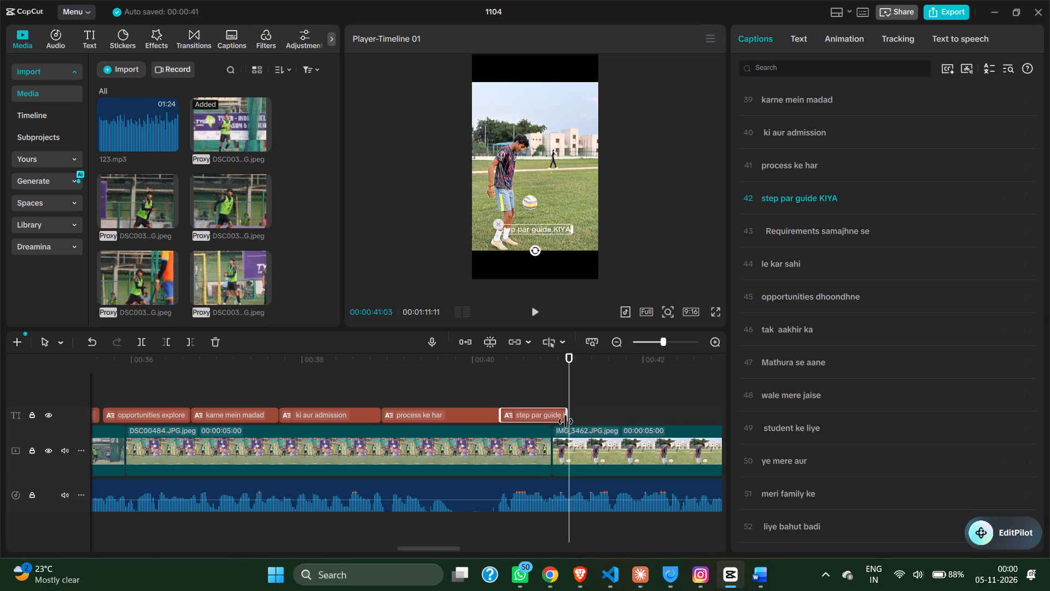
drag(565, 421, 568, 421)
Scale the DSC00484 clip to 237% to fill the vertical frame and shift it horizontally to X 1017, framing the number 10 player.
drag(568, 360, 567, 360)
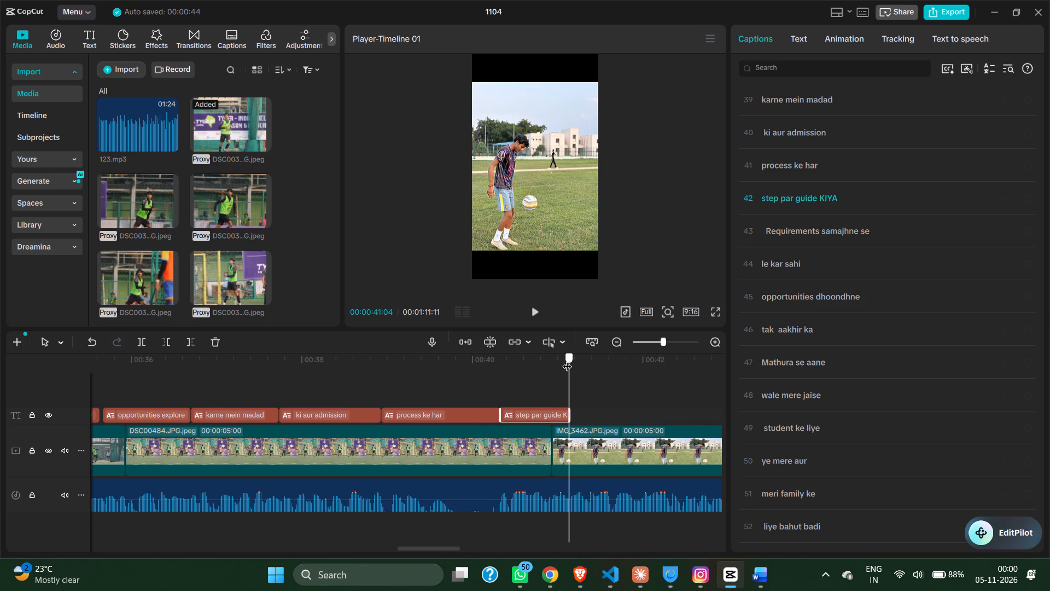
drag(567, 360, 497, 372)
click(538, 233)
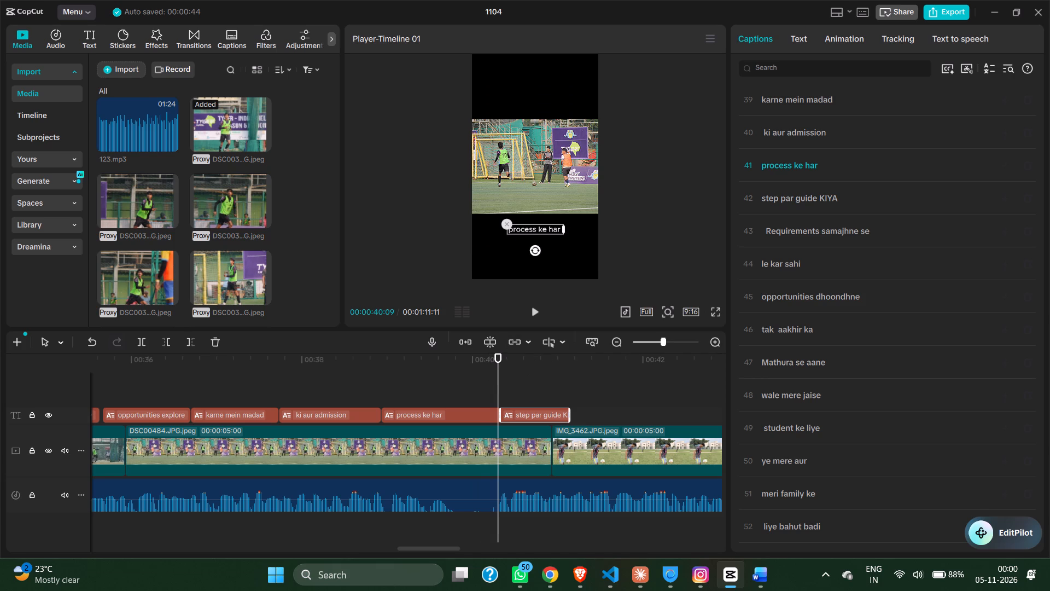
click(542, 187)
drag(596, 218, 720, 325)
click(720, 325)
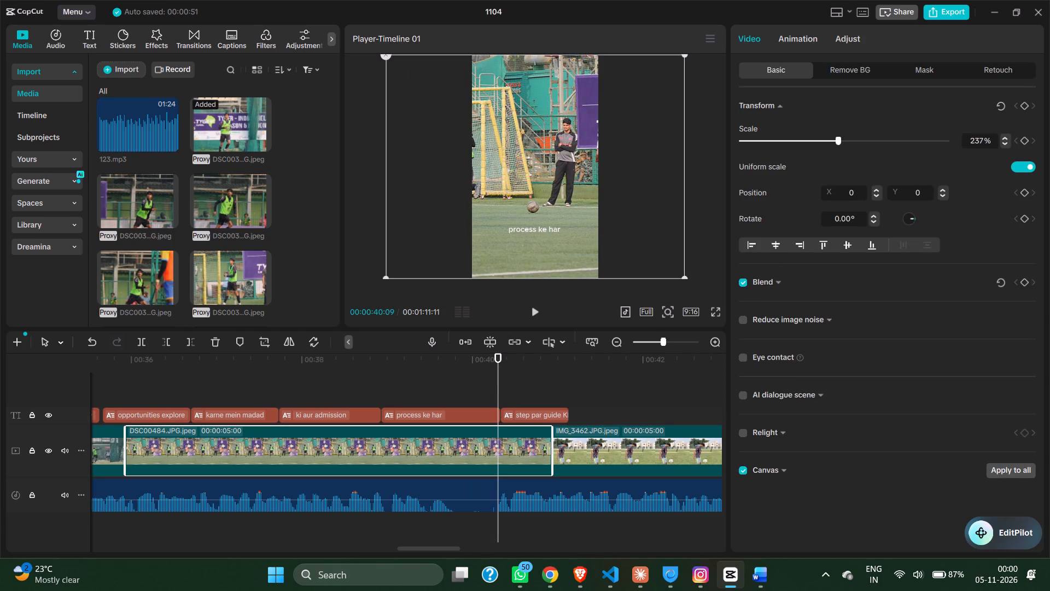
drag(551, 167, 611, 165)
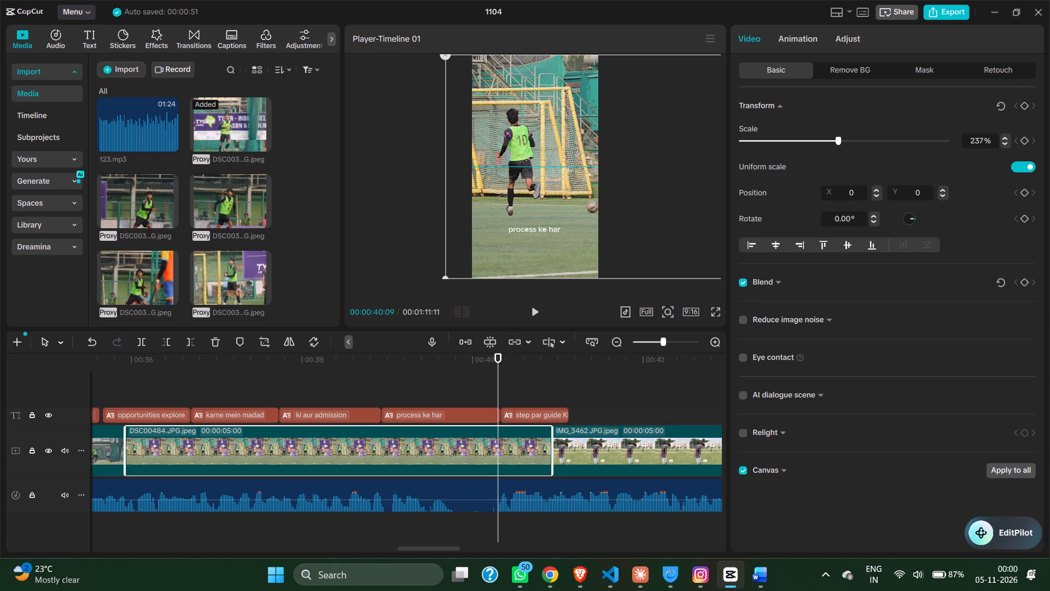
drag(611, 165, 611, 168)
Scale the IMG_3462 clip to 134% to fill the vertical frame and shift it horizontally to X 366.
drag(498, 355, 563, 368)
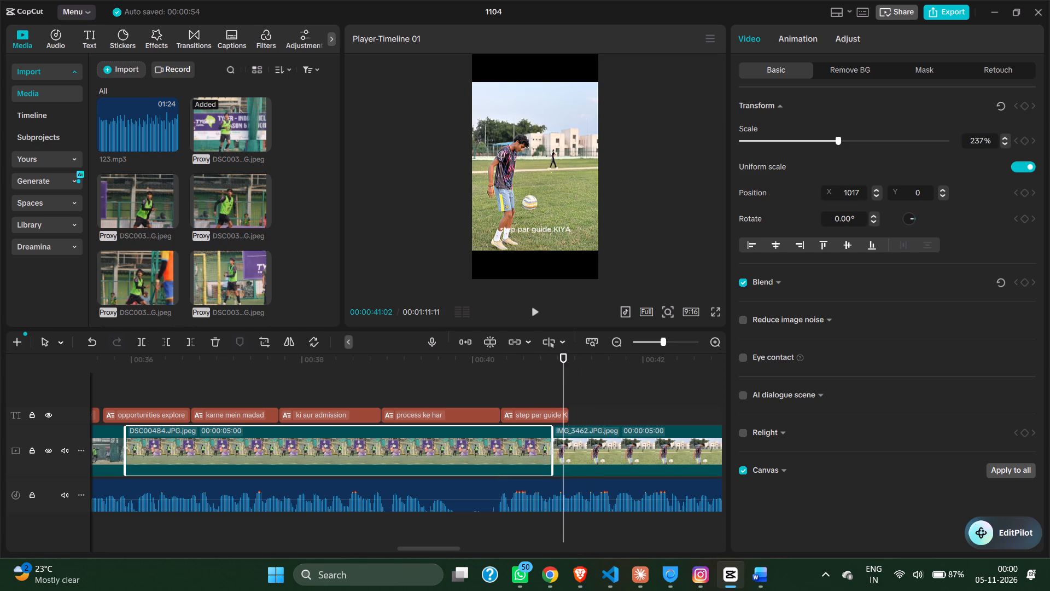
click(603, 445)
drag(598, 250, 652, 284)
drag(558, 247, 592, 254)
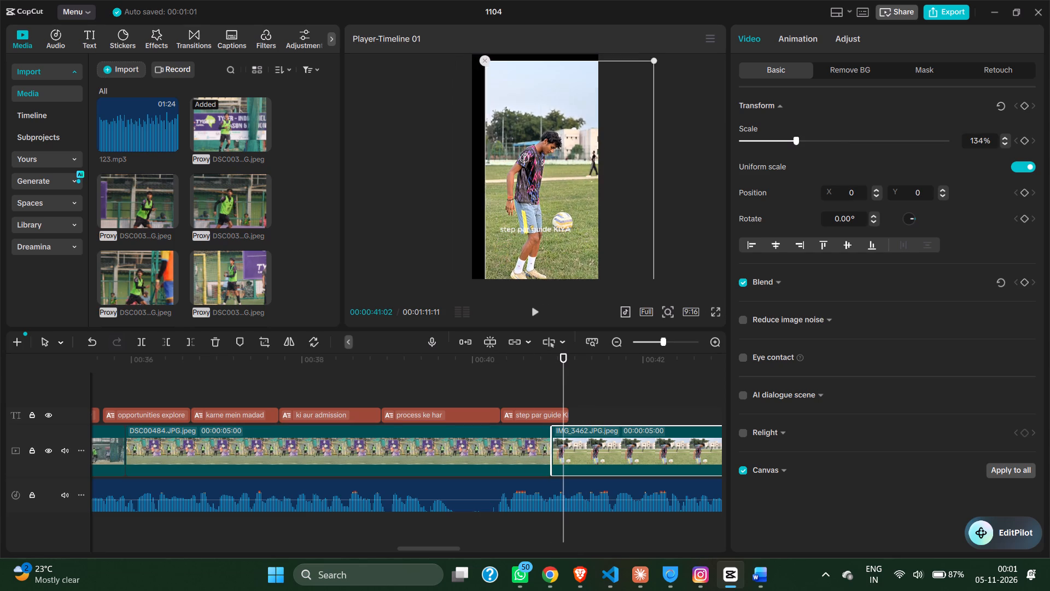
drag(592, 254, 579, 247)
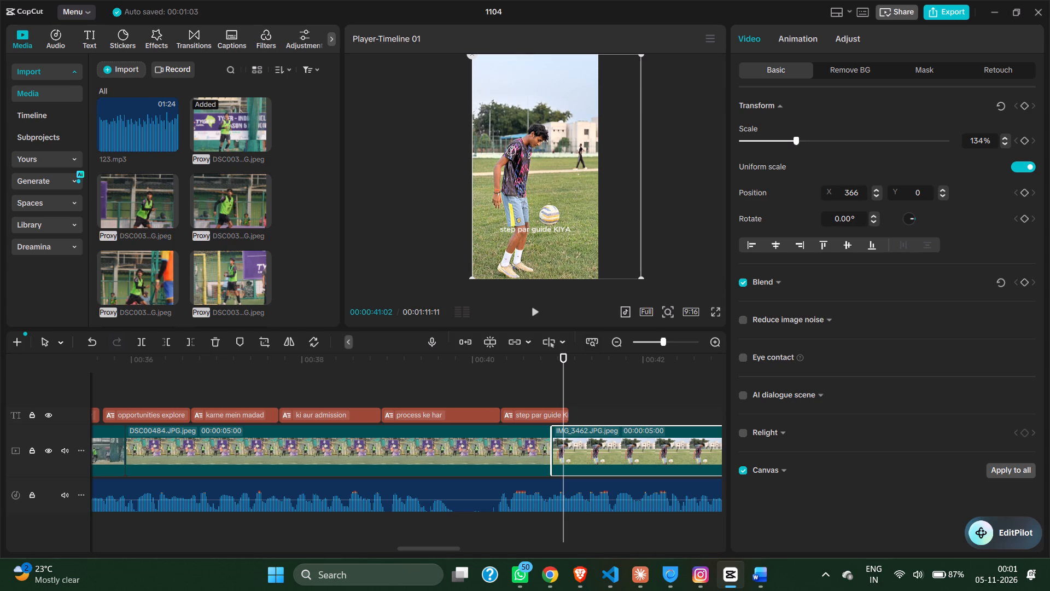
Play on from about 41 s, then move "Requirements samajhne se" directly after "step par guide KIYA" and trim its end to about 42.1 s.
scroll(571, 405, left, 2)
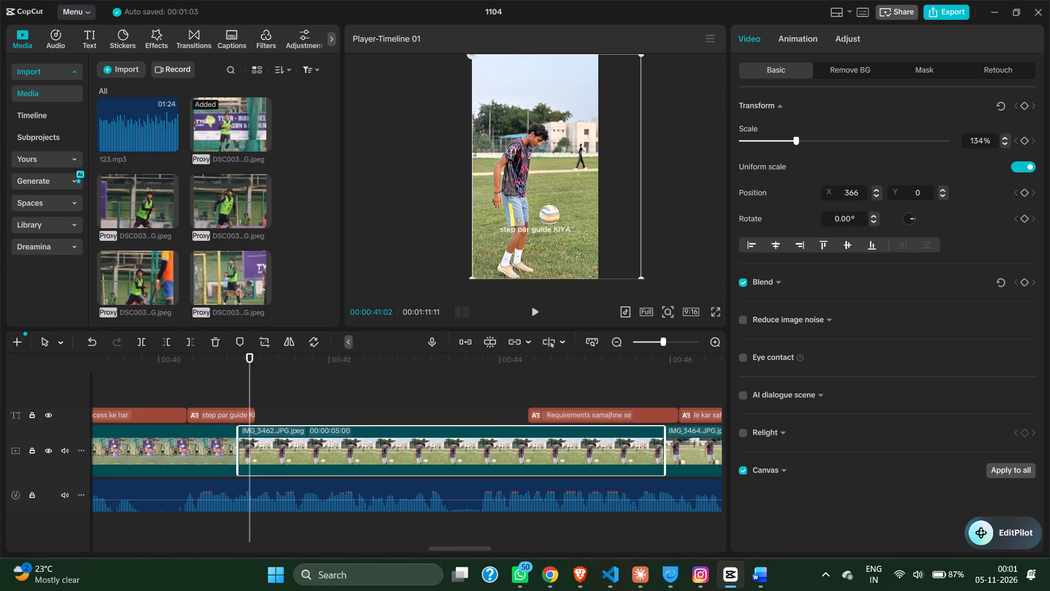
click(526, 311)
click(534, 311)
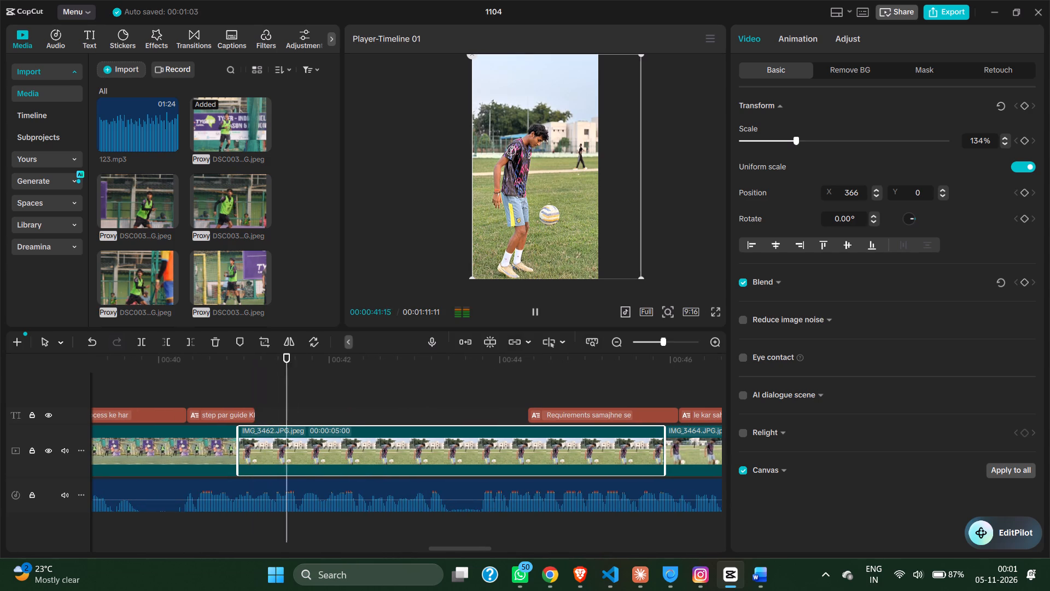
click(534, 311)
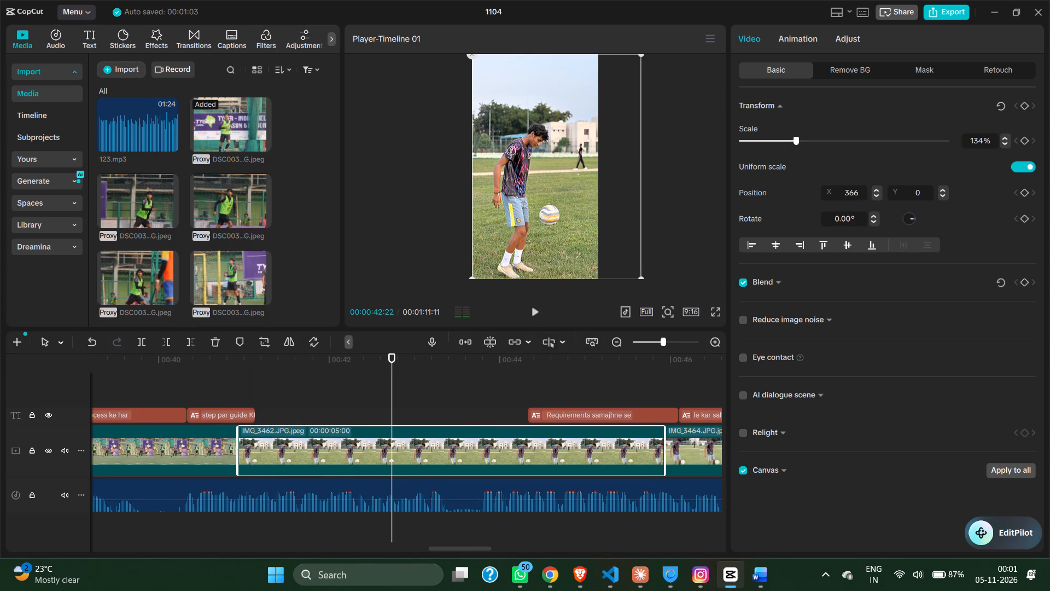
drag(388, 386, 241, 404)
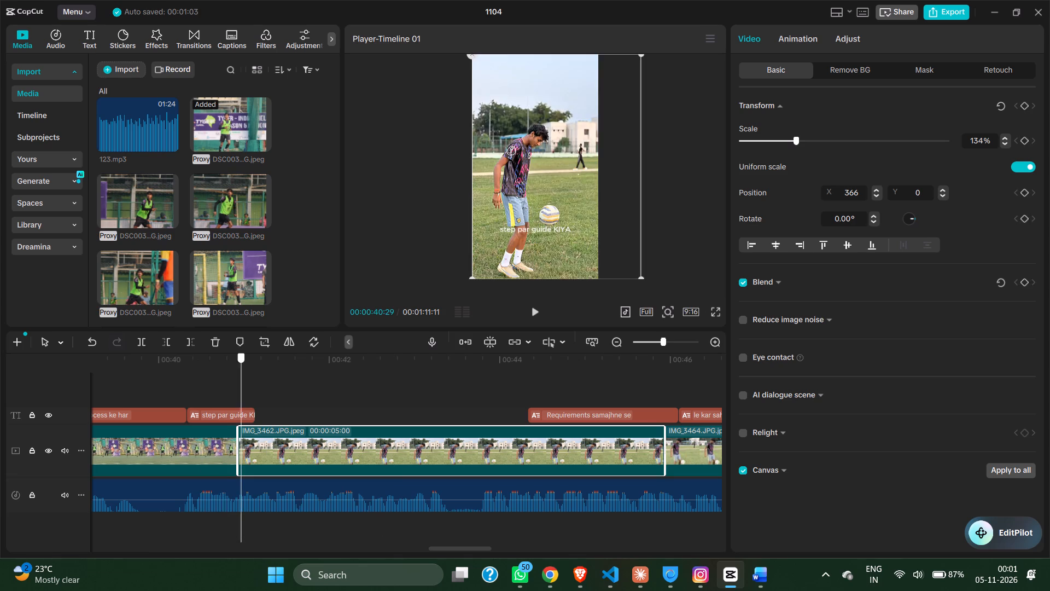
drag(241, 404, 200, 401)
drag(586, 415, 322, 420)
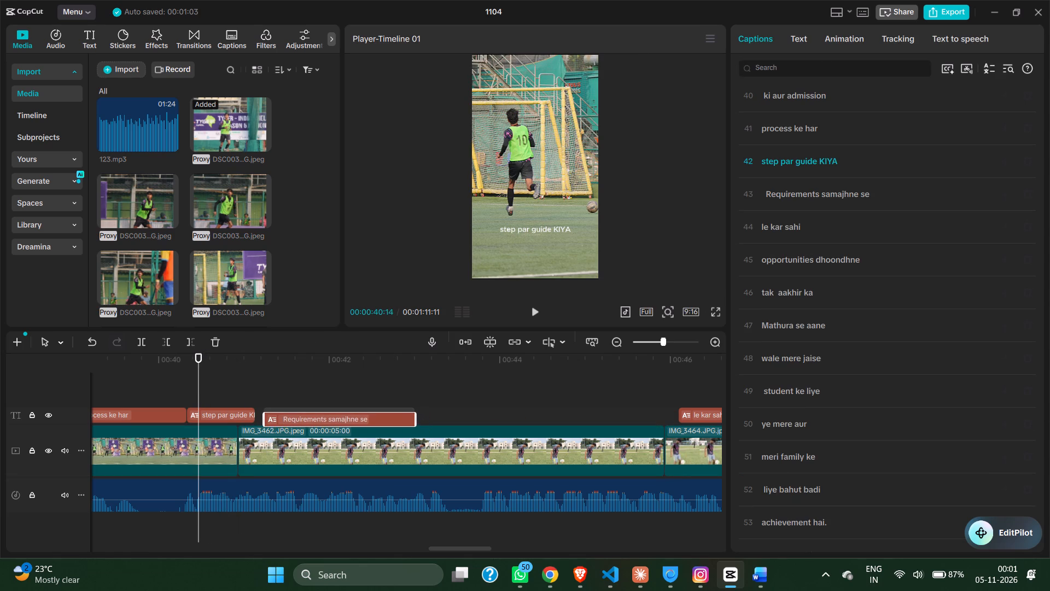
drag(322, 420, 317, 414)
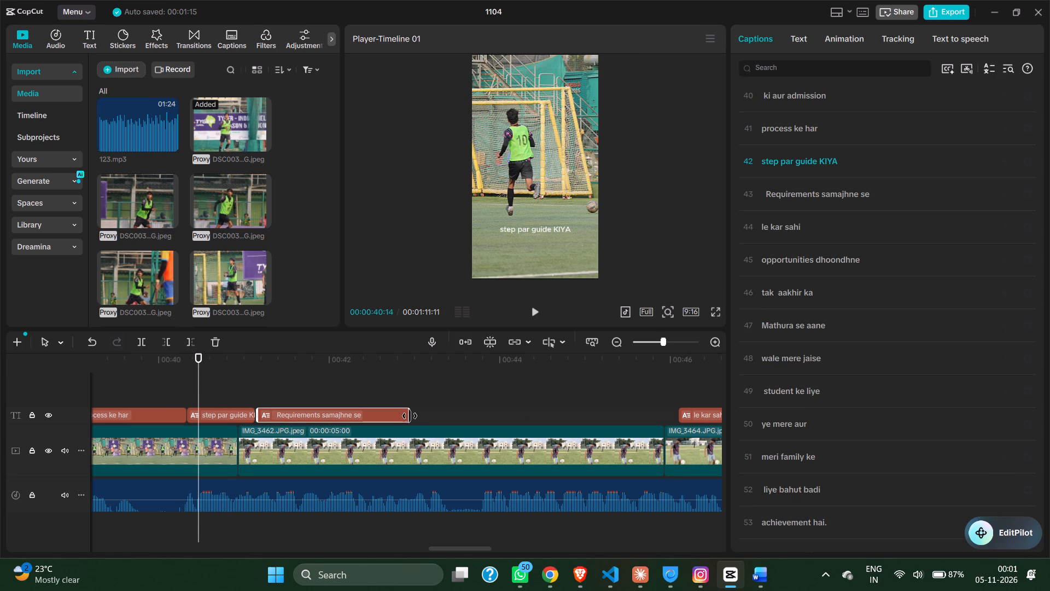
drag(410, 416, 334, 427)
Move the "le kar sahi" caption earlier to start at about 42.1 s, directly after "Requirements samajhne se".
scroll(542, 404, left, 1)
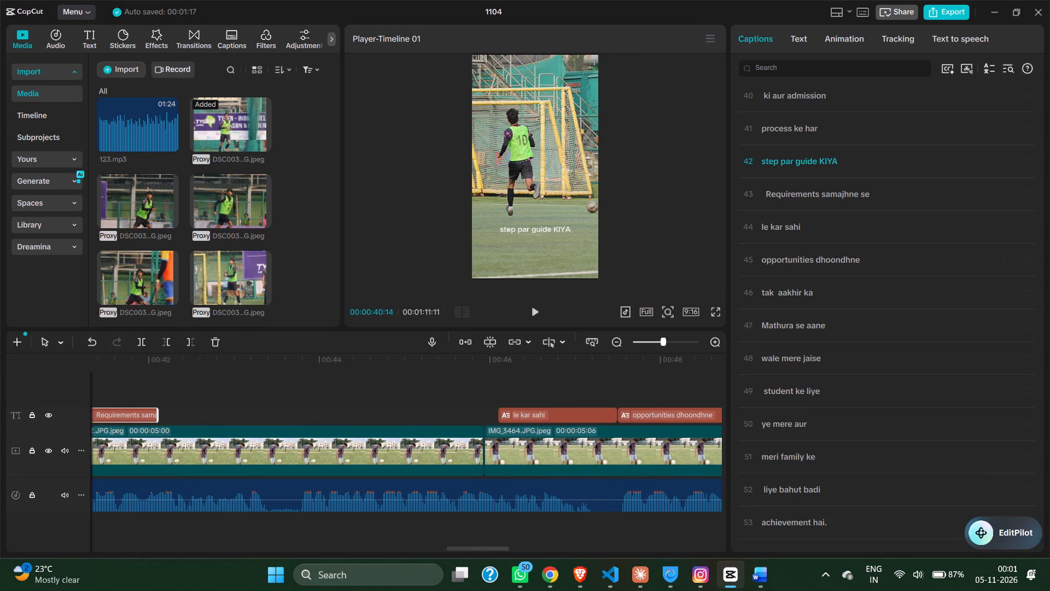
drag(539, 409, 198, 410)
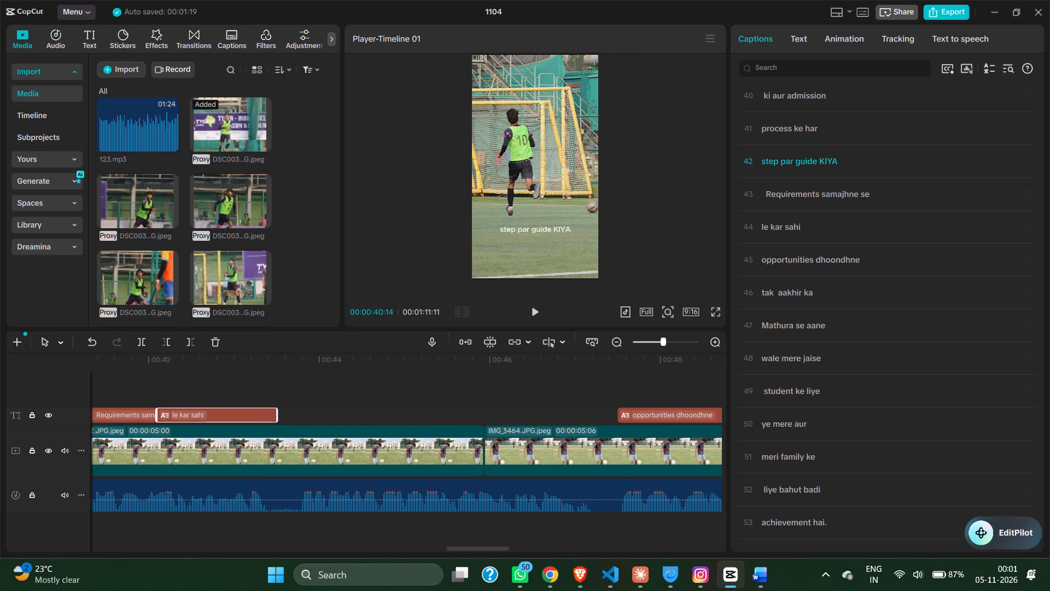
Move "opportunities dhoondhne" earlier to directly follow "le kar sahi" and shorten it to end at about 45.9 s.
scroll(332, 410, left, 1)
drag(591, 412, 282, 409)
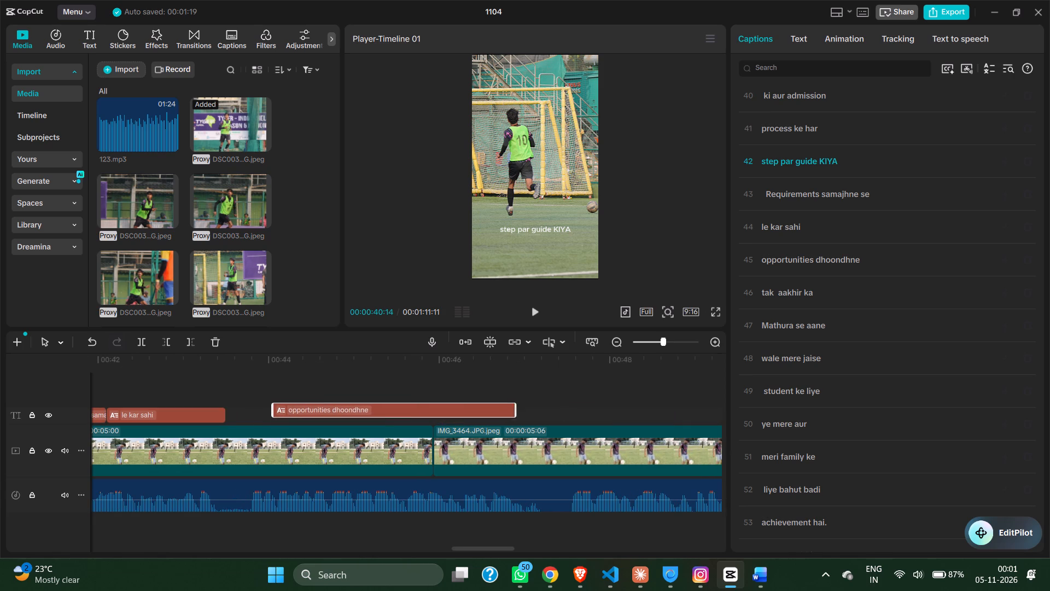
drag(282, 409, 253, 413)
drag(471, 413, 426, 426)
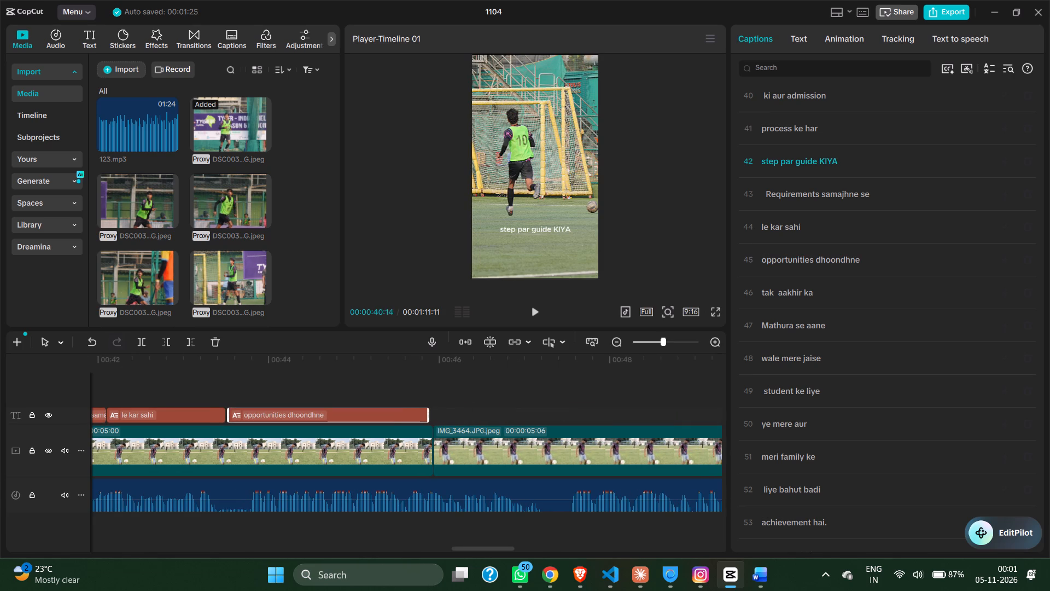
click(305, 415)
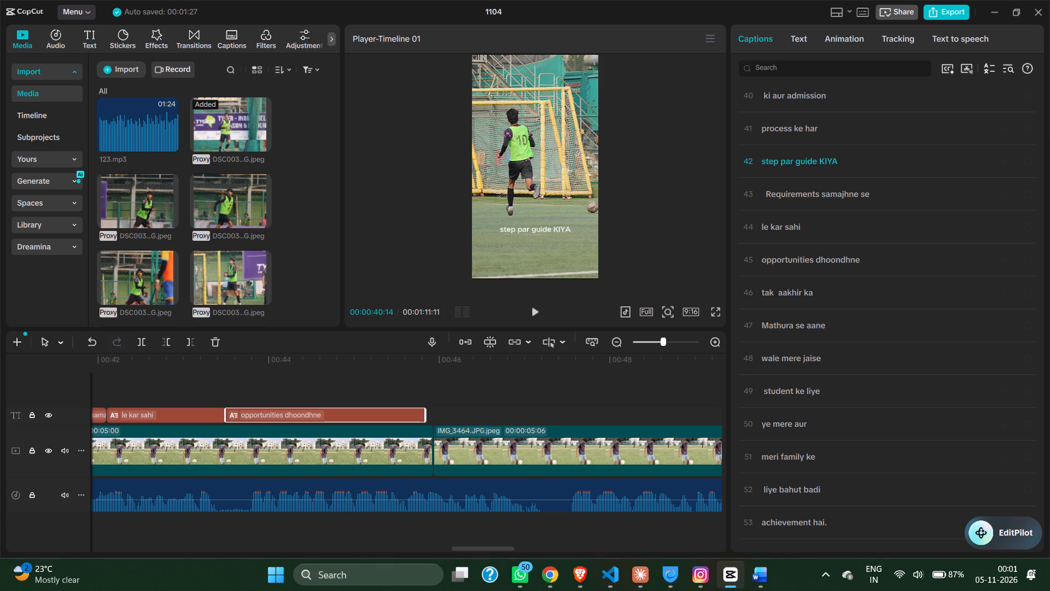
Move the "tak aakhir ka" caption earlier to the start of the IMG_3464 clip at about 45.9 s, and check it in playback.
scroll(440, 427, left, 1)
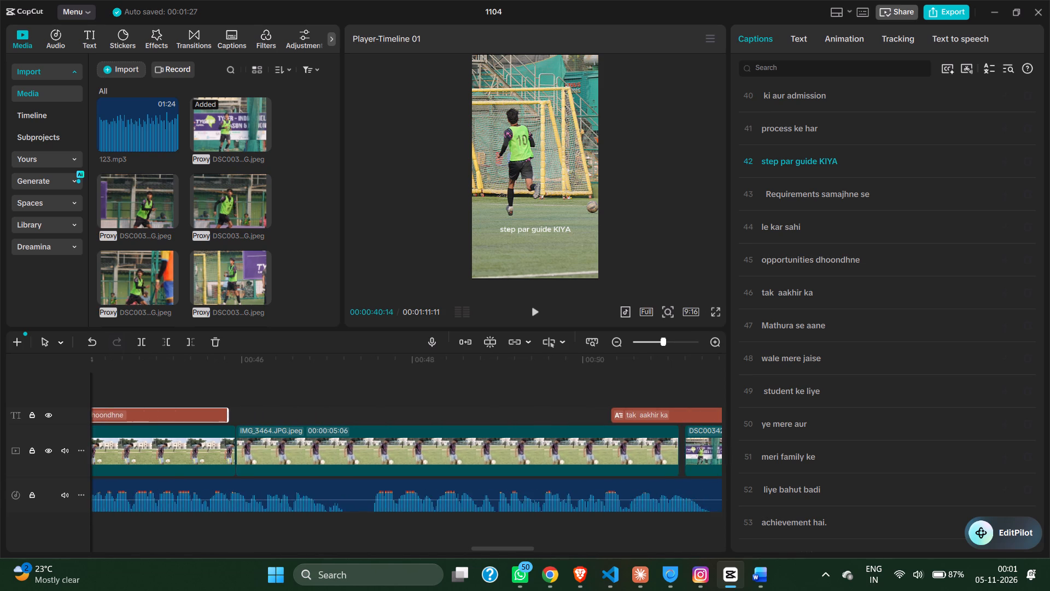
scroll(440, 427, left, 1)
scroll(363, 419, right, 1)
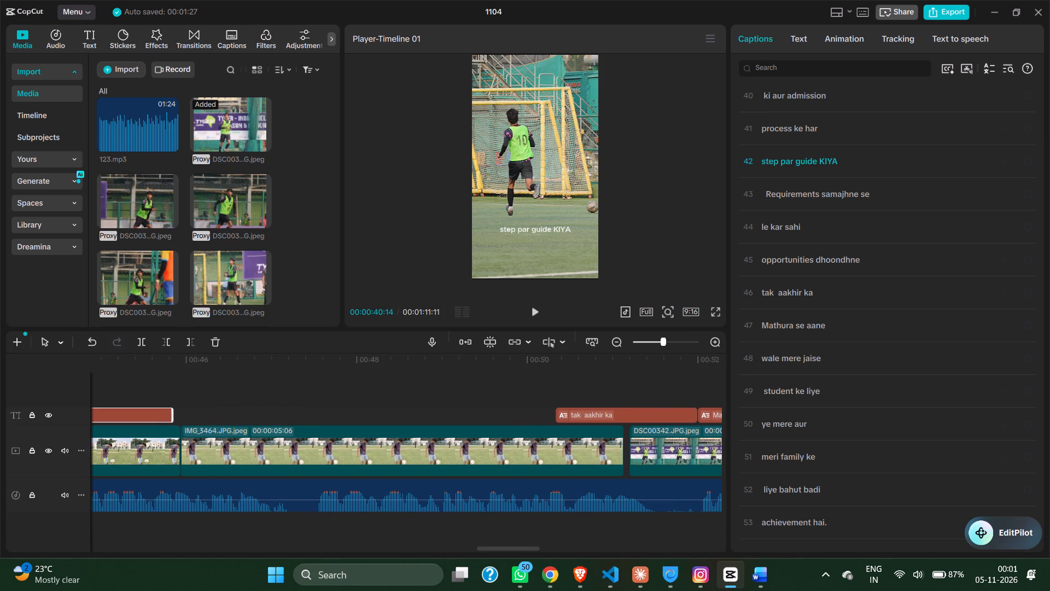
click(619, 414)
drag(619, 414, 259, 409)
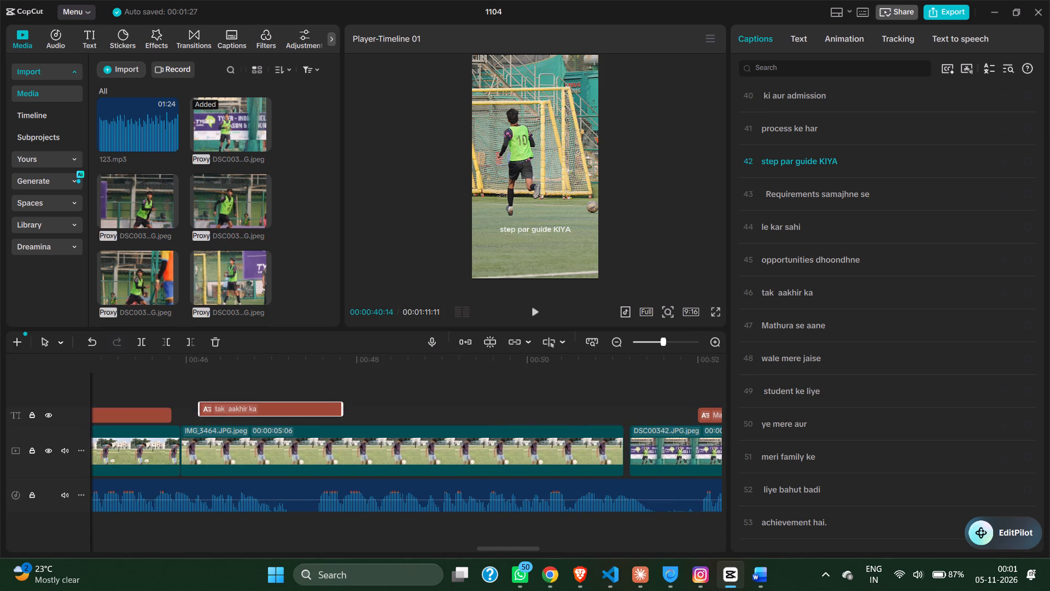
drag(259, 409, 243, 414)
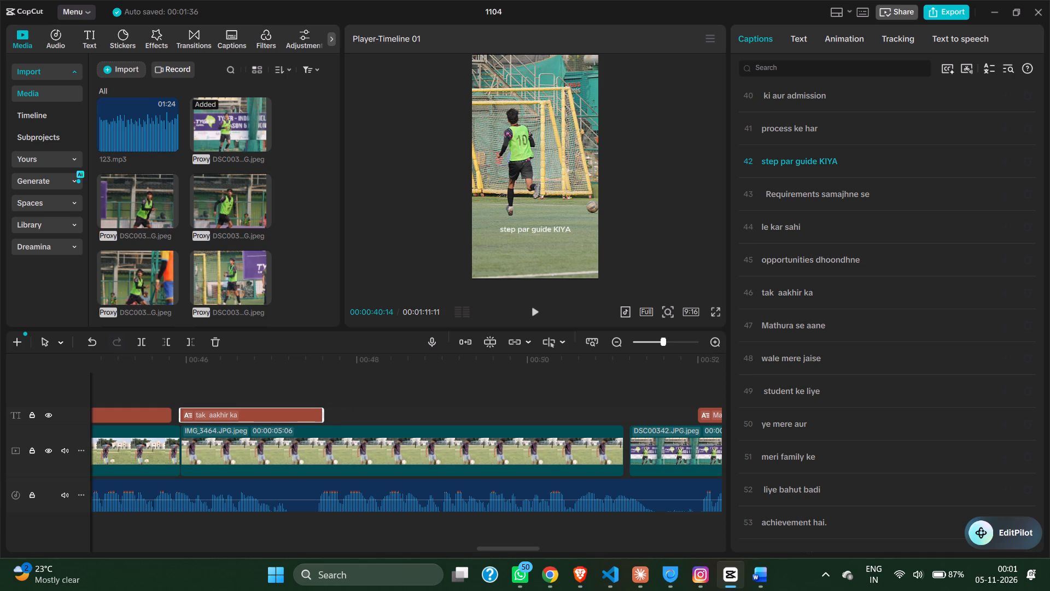
click(175, 393)
click(541, 307)
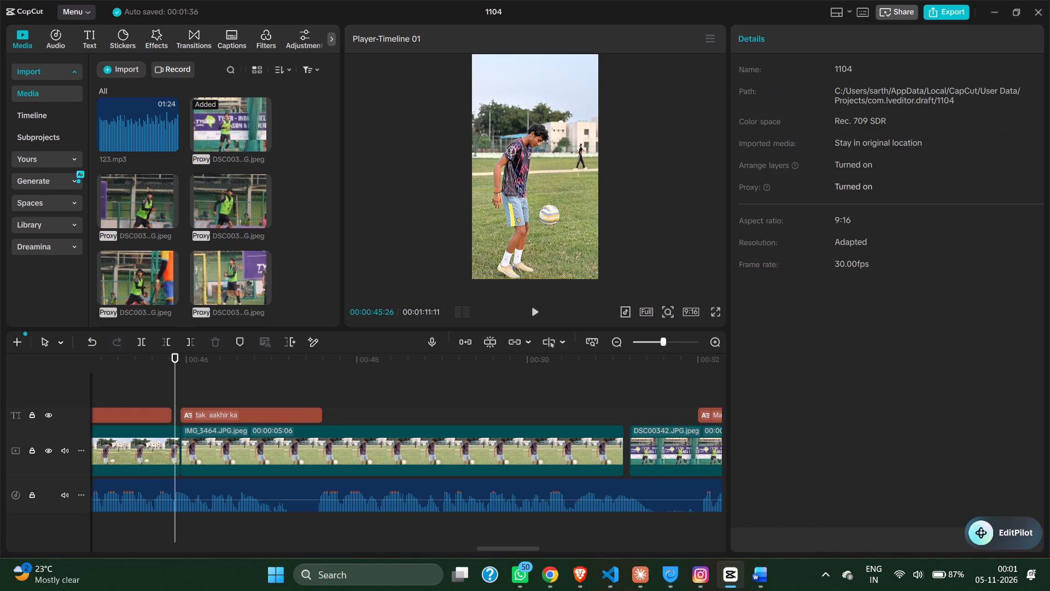
click(541, 307)
click(541, 307)
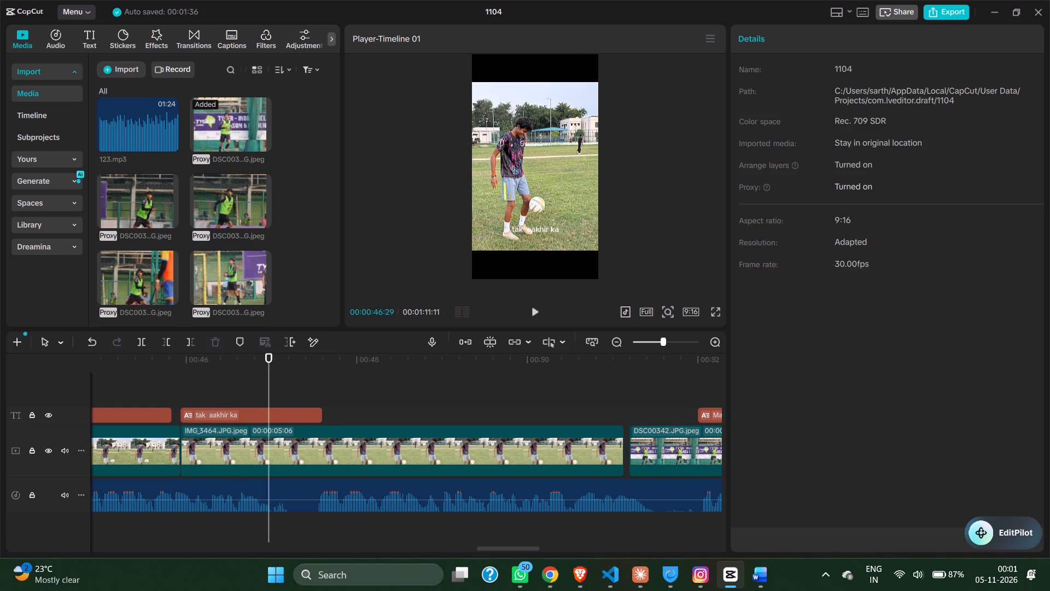
Replay the section between about 40 s and 45 s to check the caption timing against the voice-over.
click(541, 307)
scroll(470, 375, right, 1)
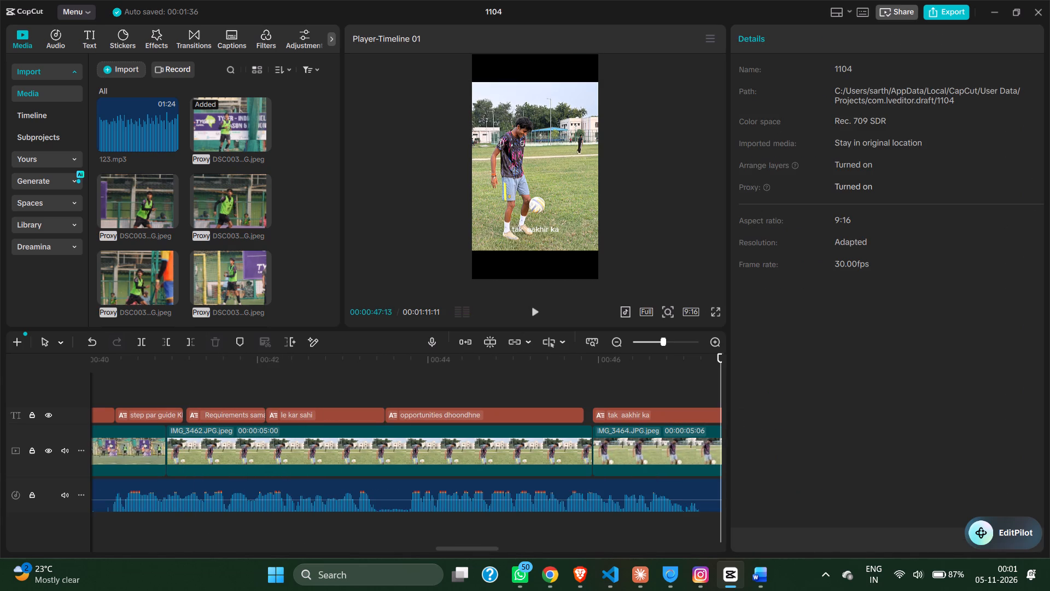
scroll(474, 375, left, 2)
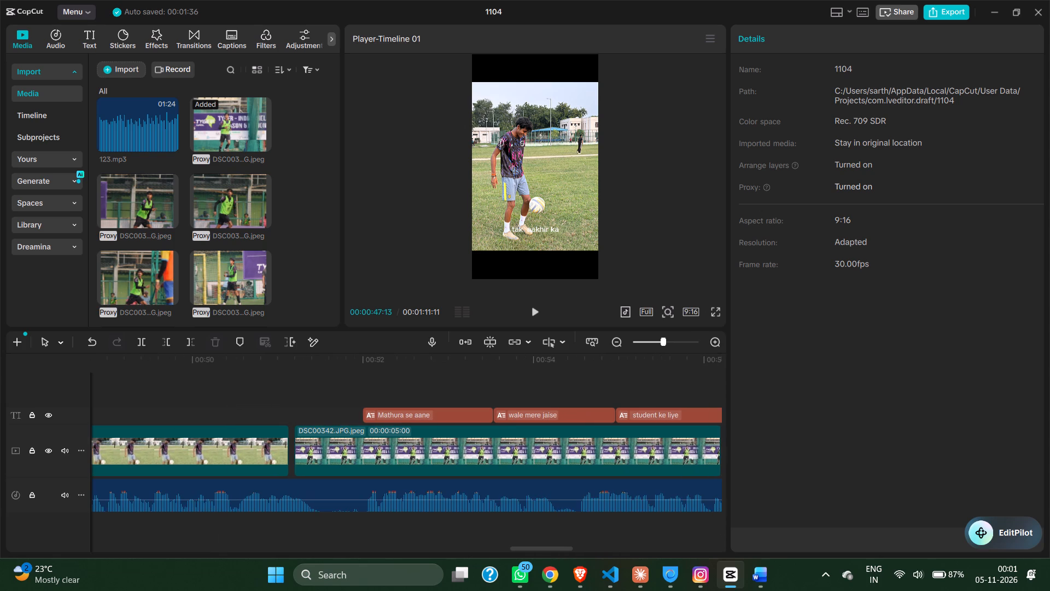
scroll(418, 409, right, 2)
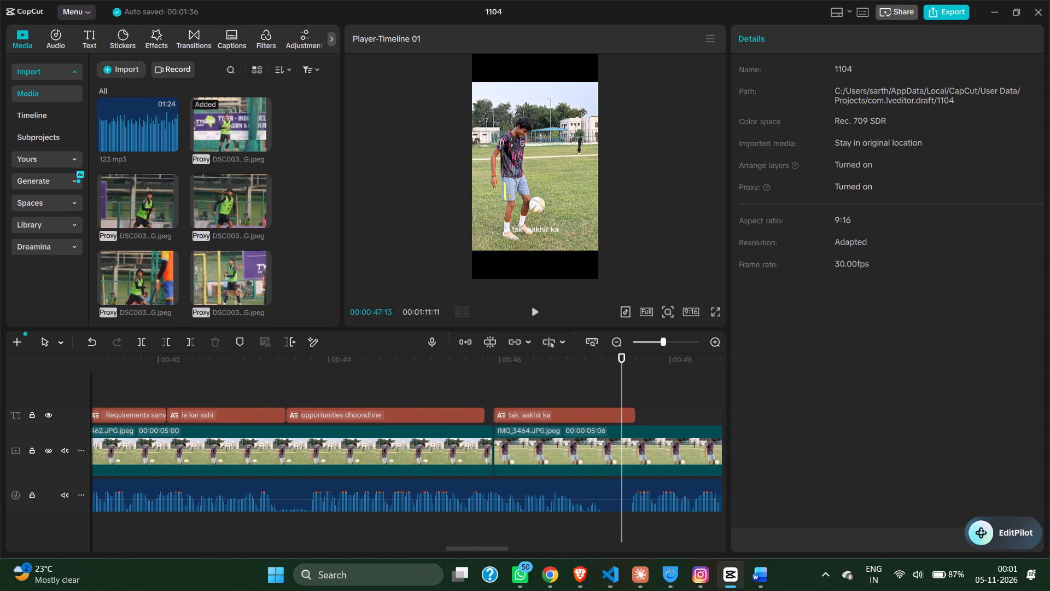
click(619, 369)
drag(619, 369, 351, 395)
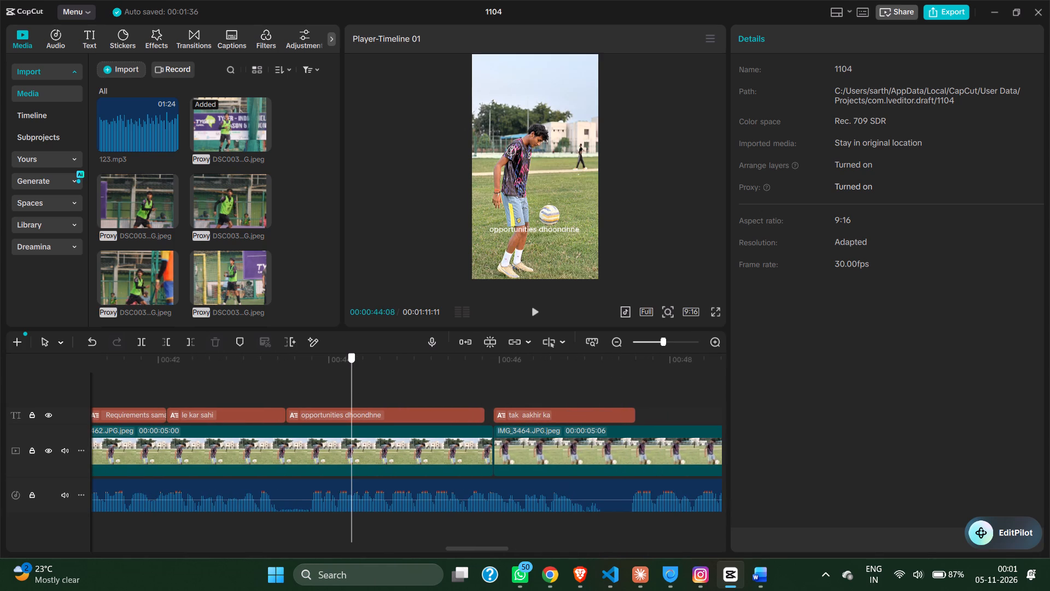
click(532, 311)
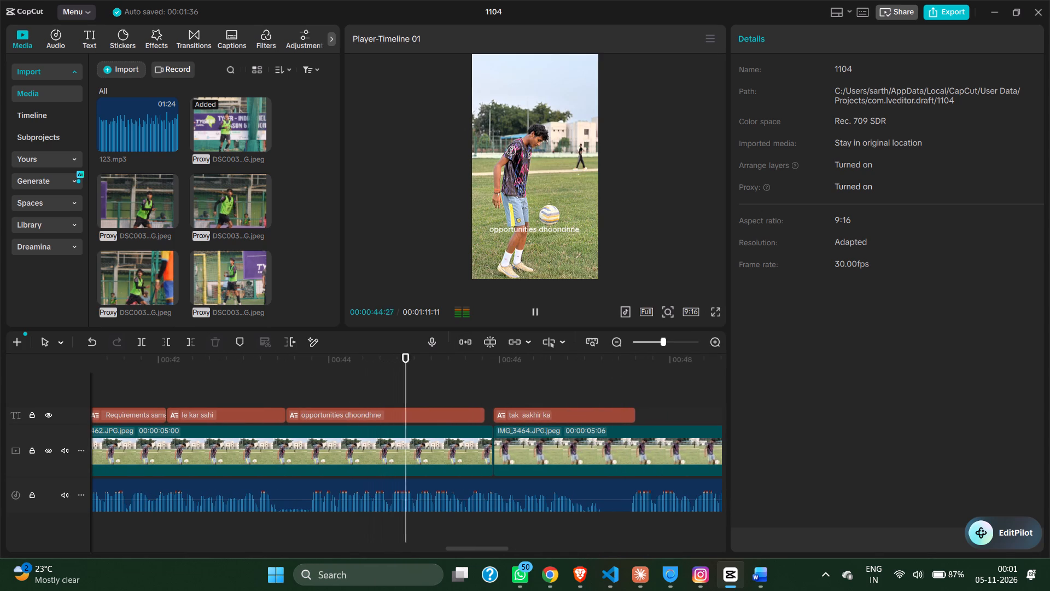
click(532, 311)
drag(483, 368, 119, 381)
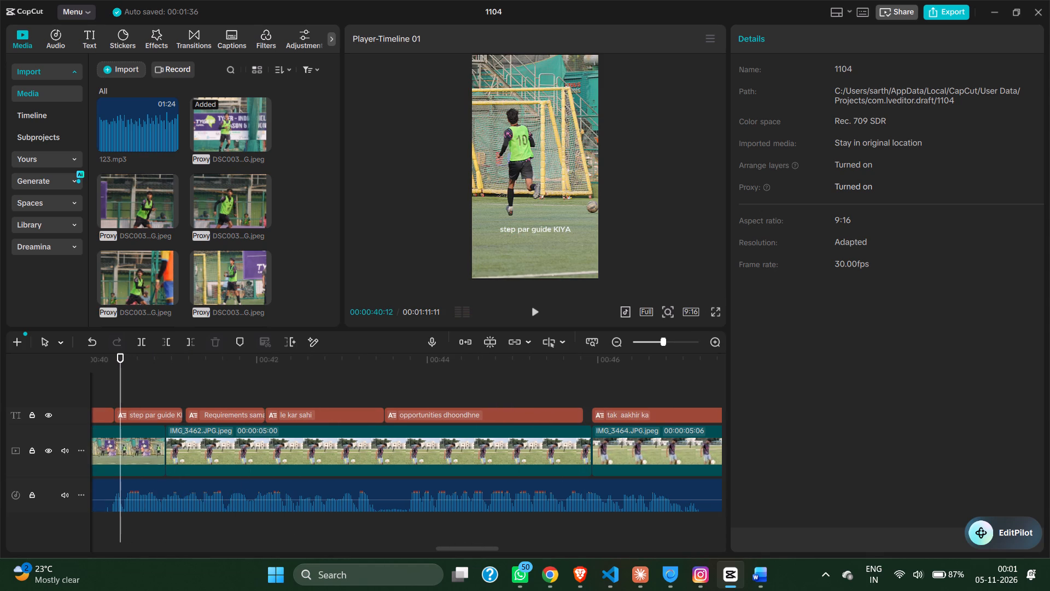
click(533, 306)
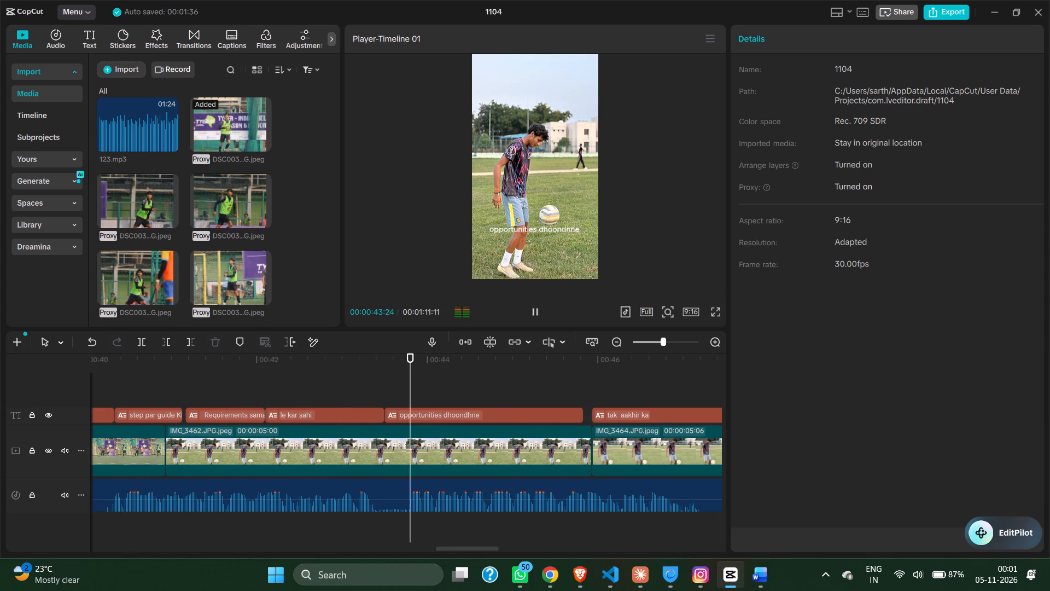
click(533, 306)
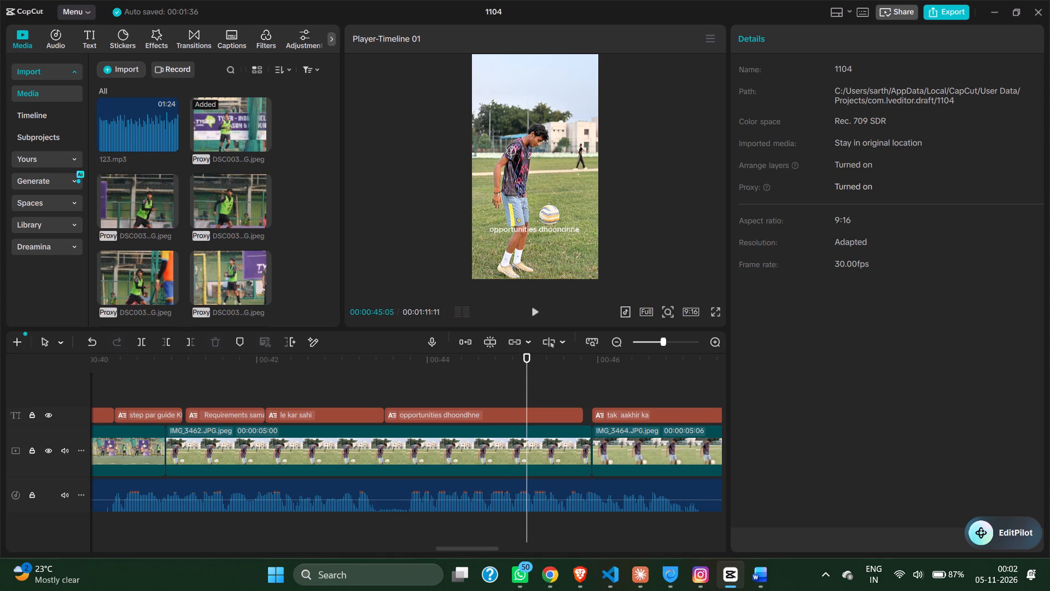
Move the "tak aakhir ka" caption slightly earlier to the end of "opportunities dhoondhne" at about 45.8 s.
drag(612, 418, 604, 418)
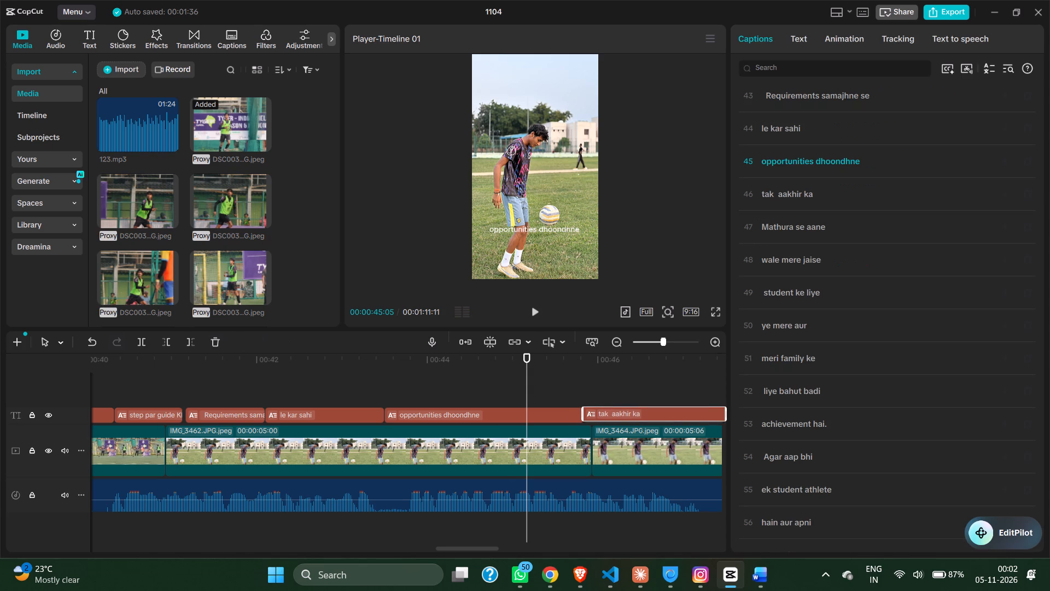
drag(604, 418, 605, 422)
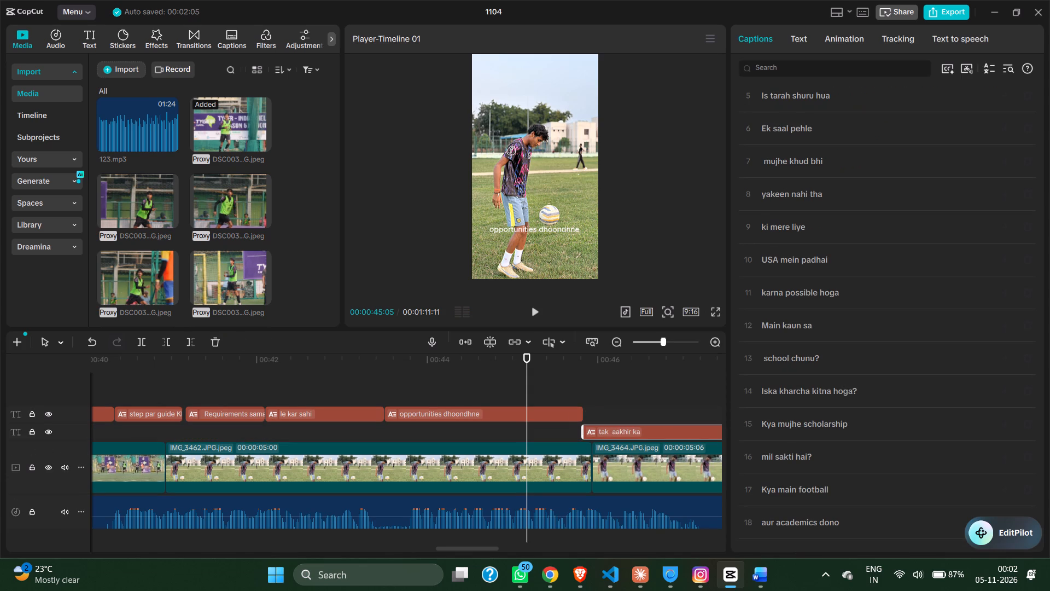
Play on from about 42.9 s, then trim the end of the "le kar sahi" caption to about 42.7 s.
drag(523, 363, 333, 373)
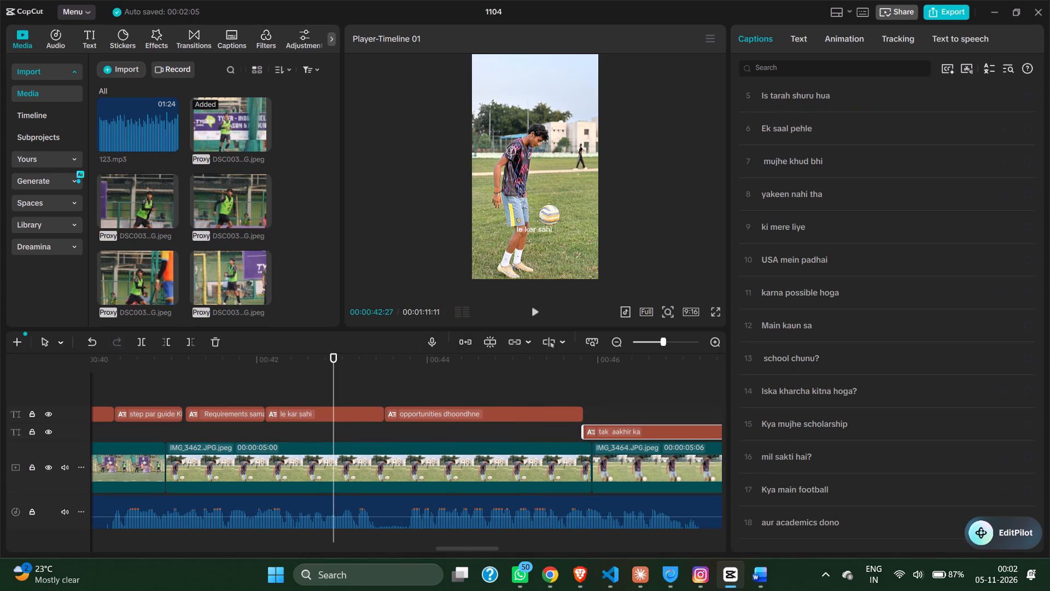
click(544, 317)
click(527, 311)
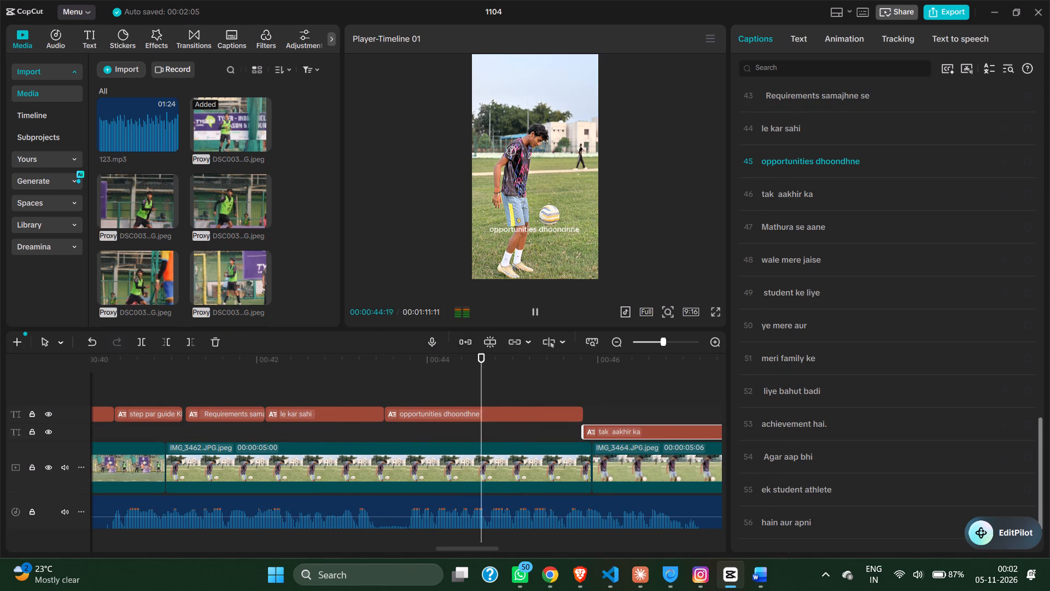
click(370, 414)
drag(386, 414, 322, 417)
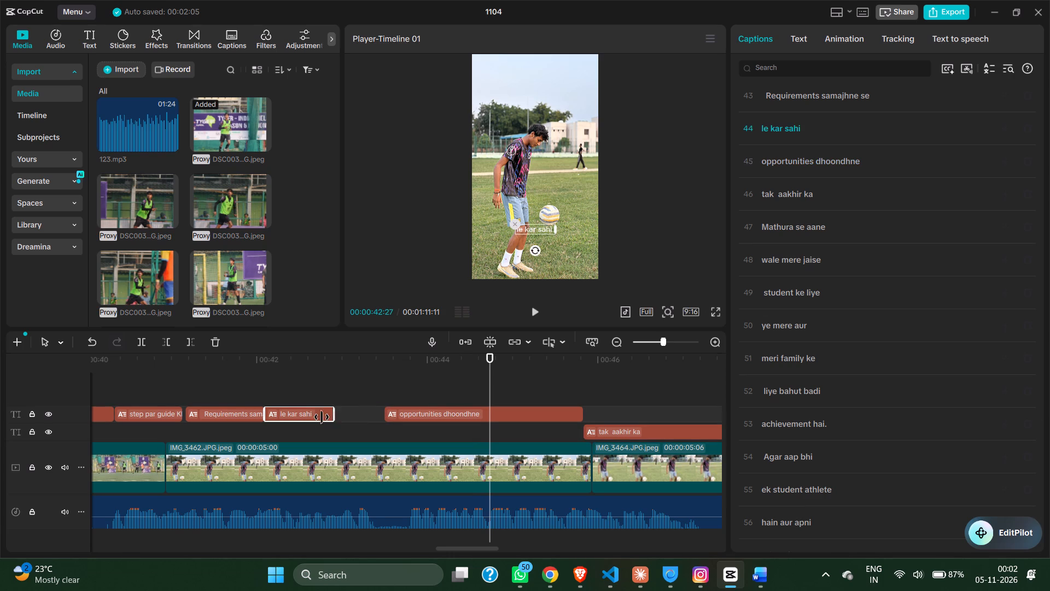
drag(322, 417, 316, 417)
Move "opportunities dhoondhne" earlier to directly follow "le kar sahi" and trim its end to about 43.8 s.
drag(399, 413, 334, 413)
drag(518, 415, 406, 415)
Move "tak aakhir ka" into the main caption track, starting at about 43.9 s, and check it in playback.
drag(612, 435, 444, 419)
drag(488, 361, 380, 363)
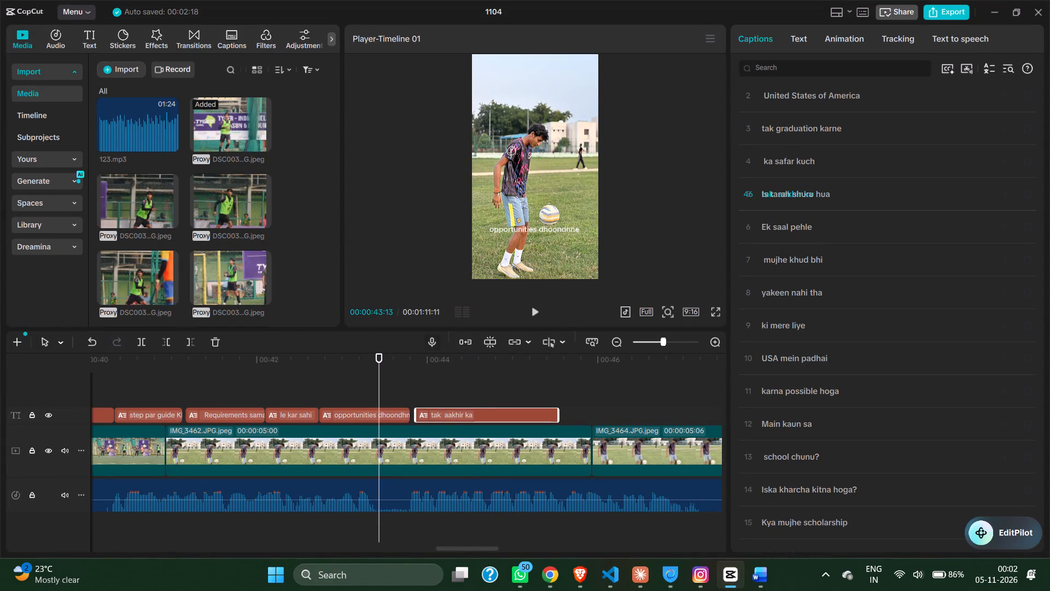
click(531, 311)
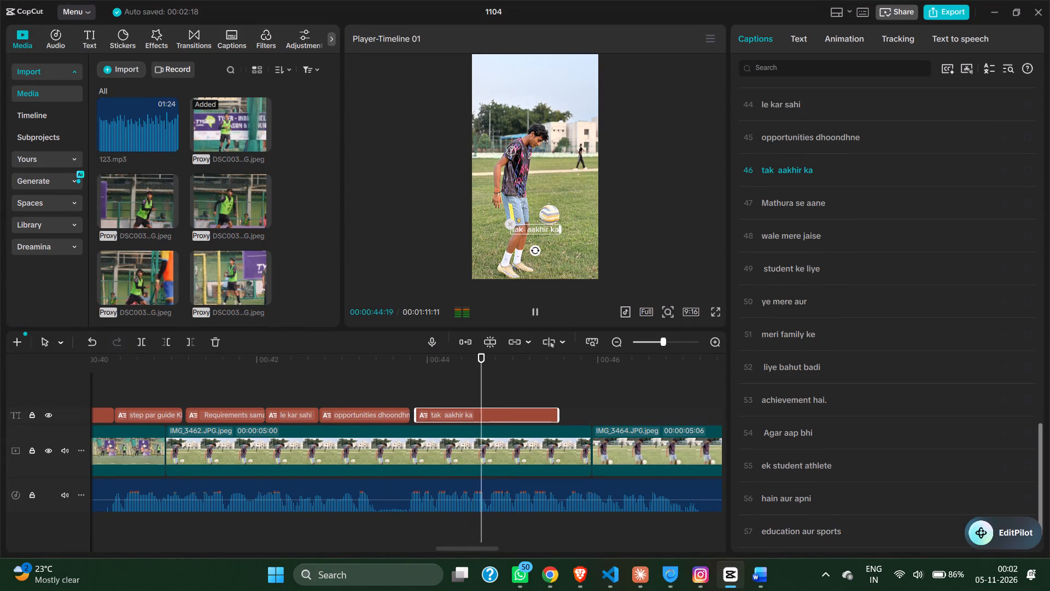
click(537, 302)
click(540, 314)
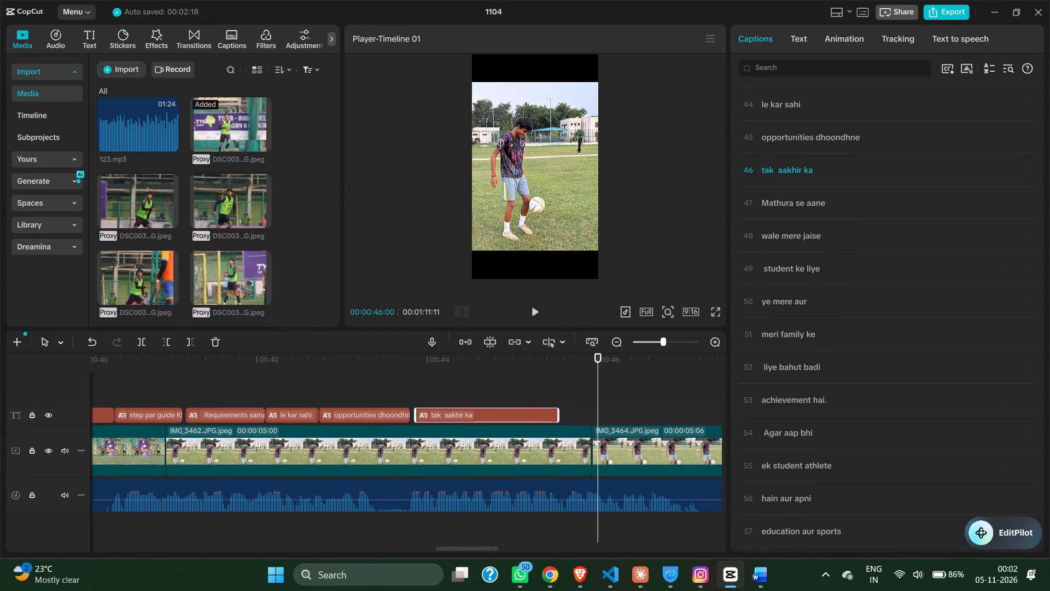
Switch to the Hinglish script in Word and copy the phrase "mujhe woh clarity" that follows "aakhirkaar".
scroll(580, 407, left, 1)
scroll(547, 414, right, 1)
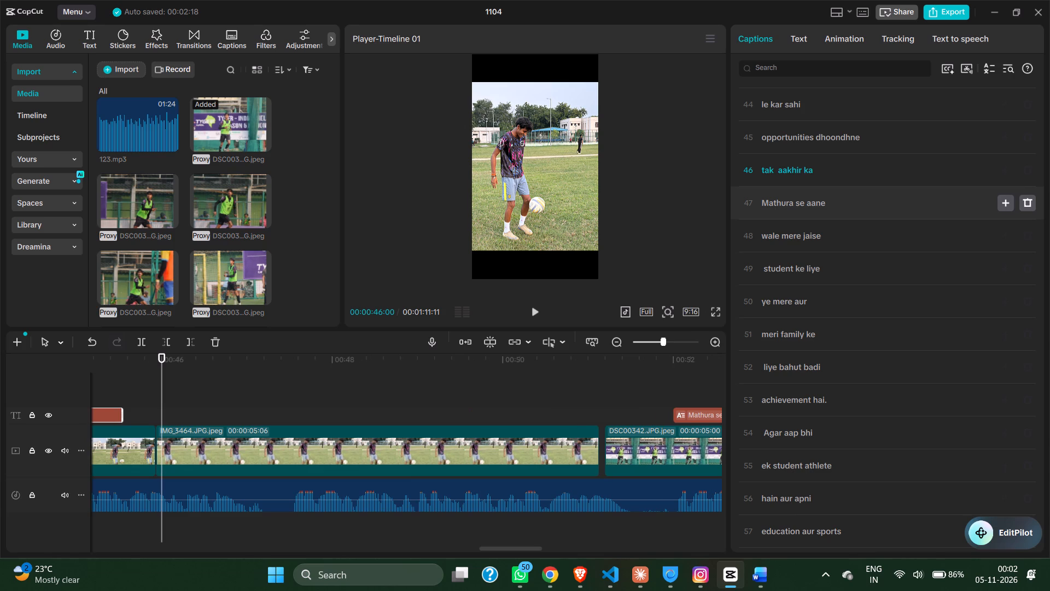
key(alt+Tab)
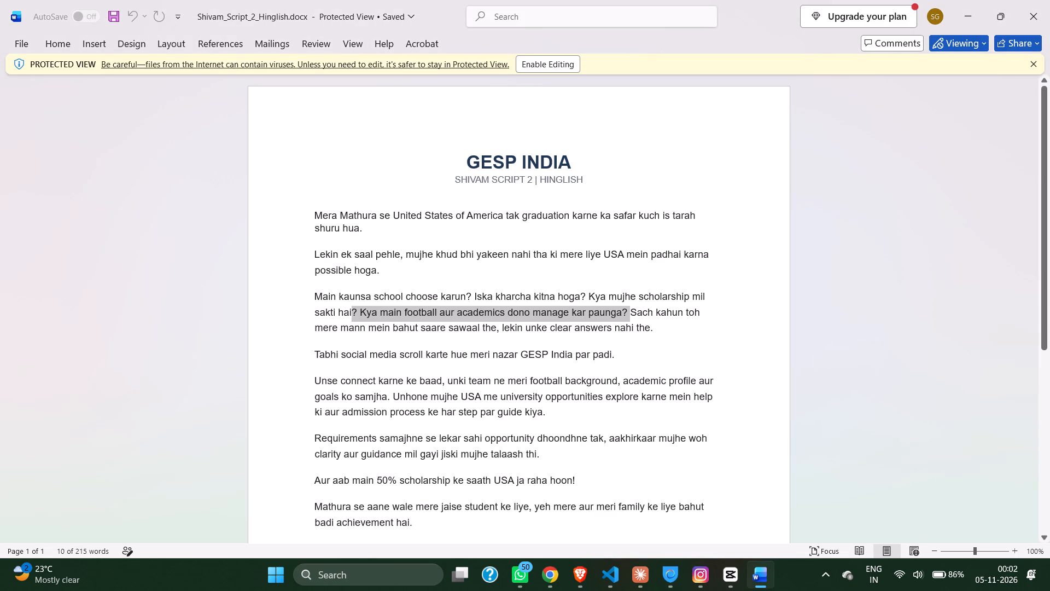
click(458, 403)
scroll(594, 445, down, 2)
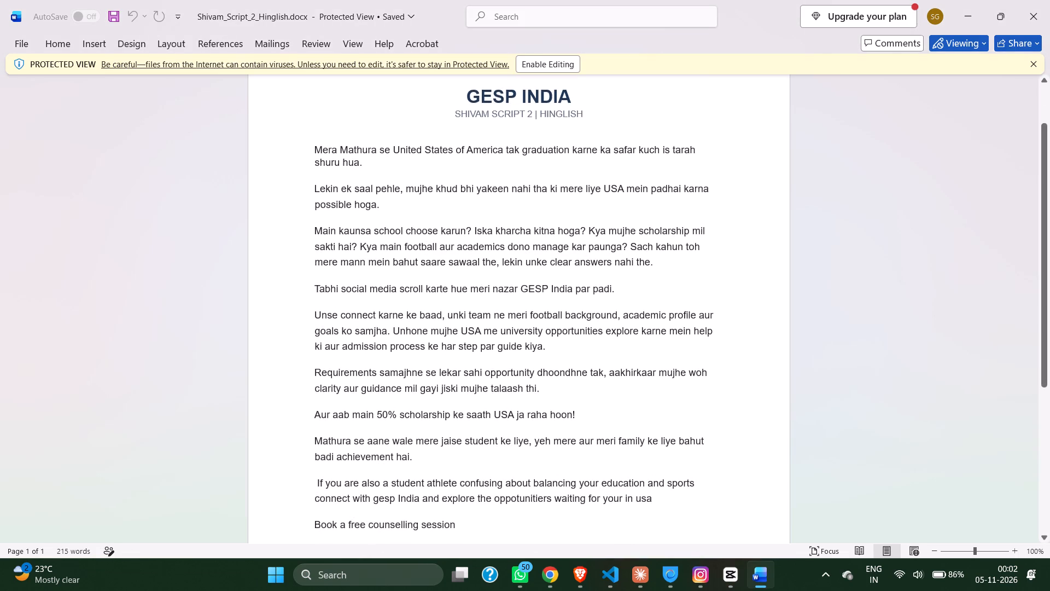
scroll(487, 446, down, 2)
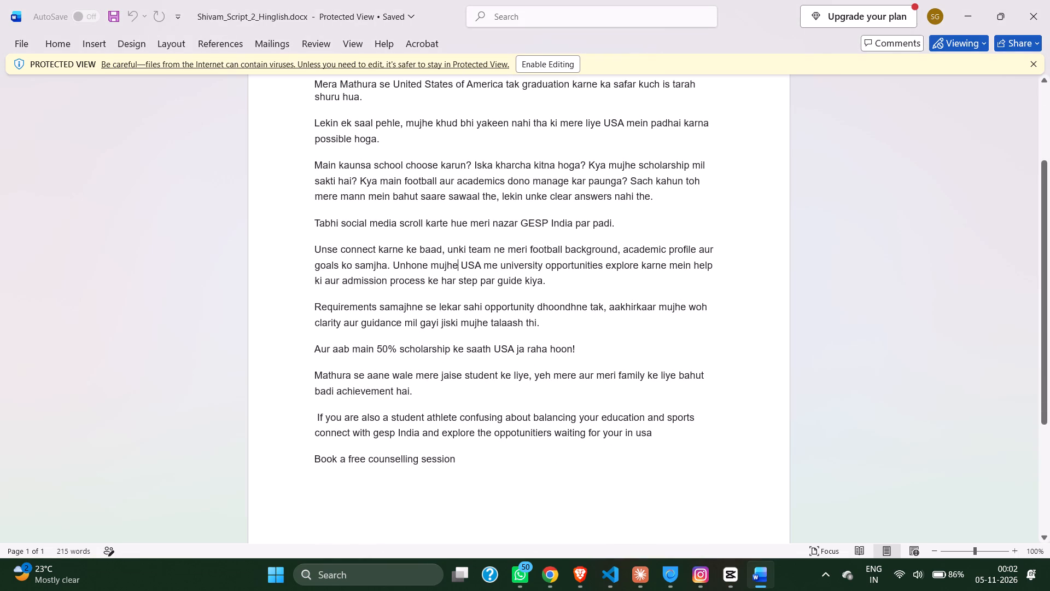
drag(660, 310, 372, 333)
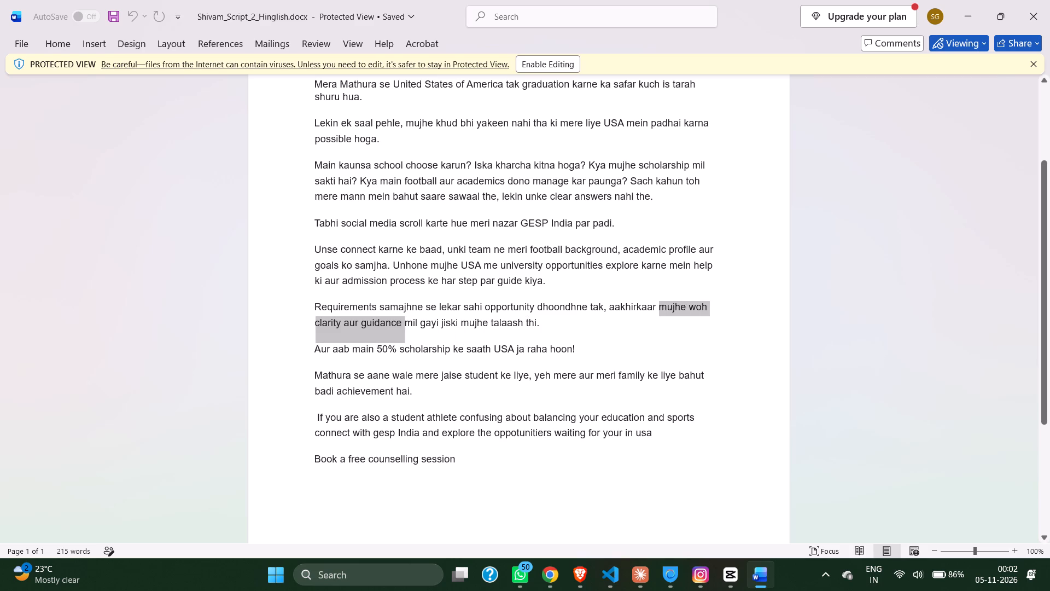
drag(372, 333, 344, 319)
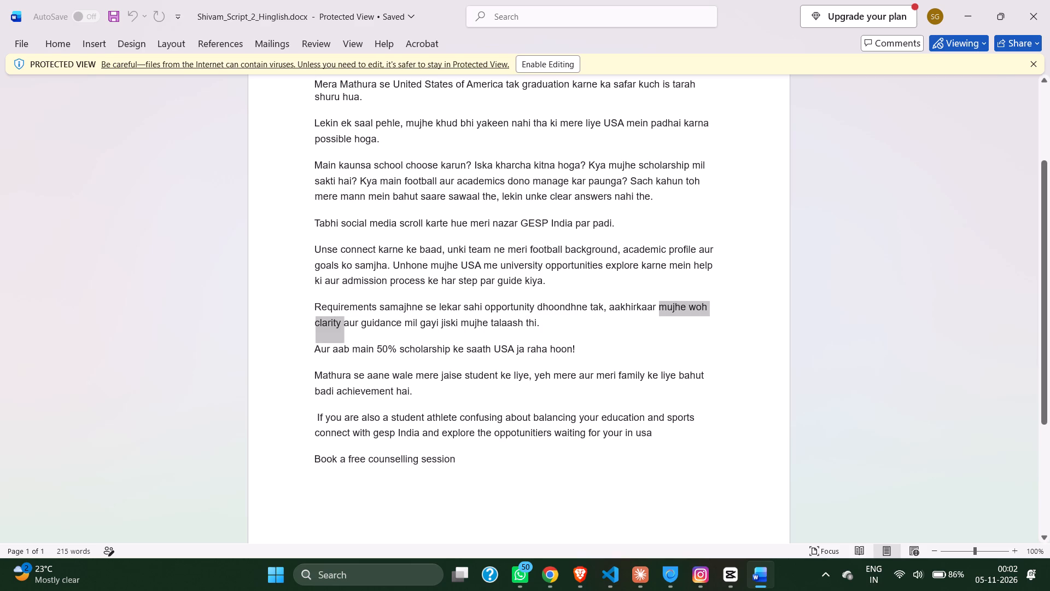
drag(344, 319, 342, 317)
key(ctrl+c)
Return to CapCut and add a new caption before "Mathura se aane" with the copied text "mujhe woh clarity".
key(alt+Tab)
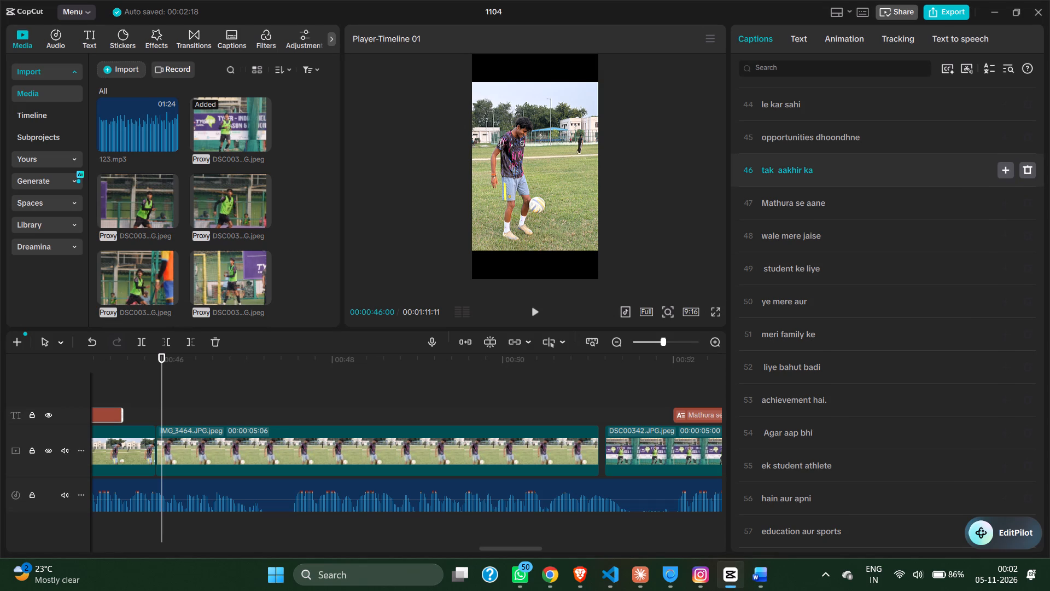
click(1005, 202)
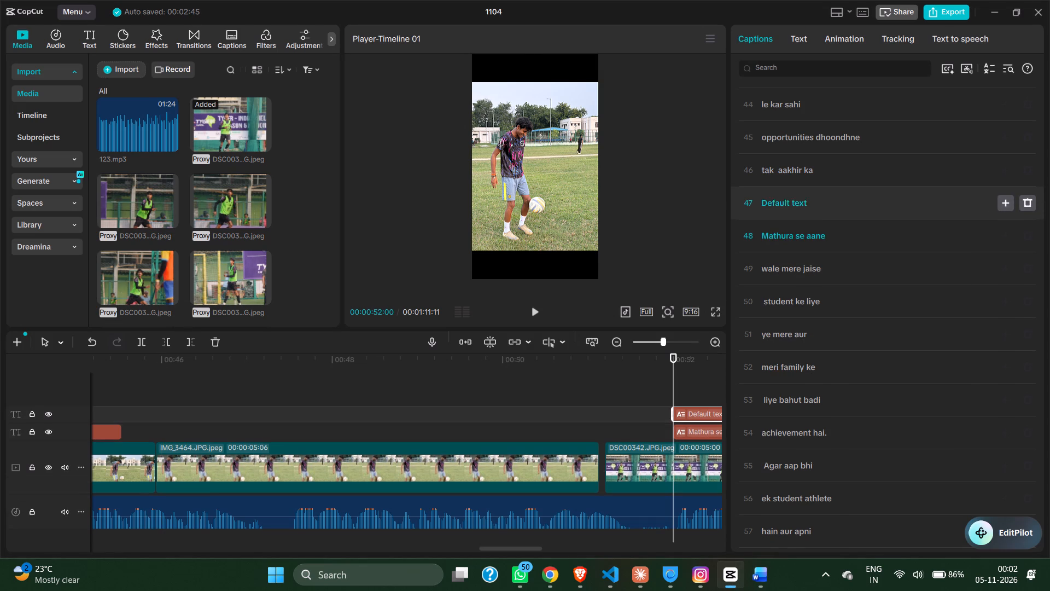
key(BackSpace)
key(ctrl+v)
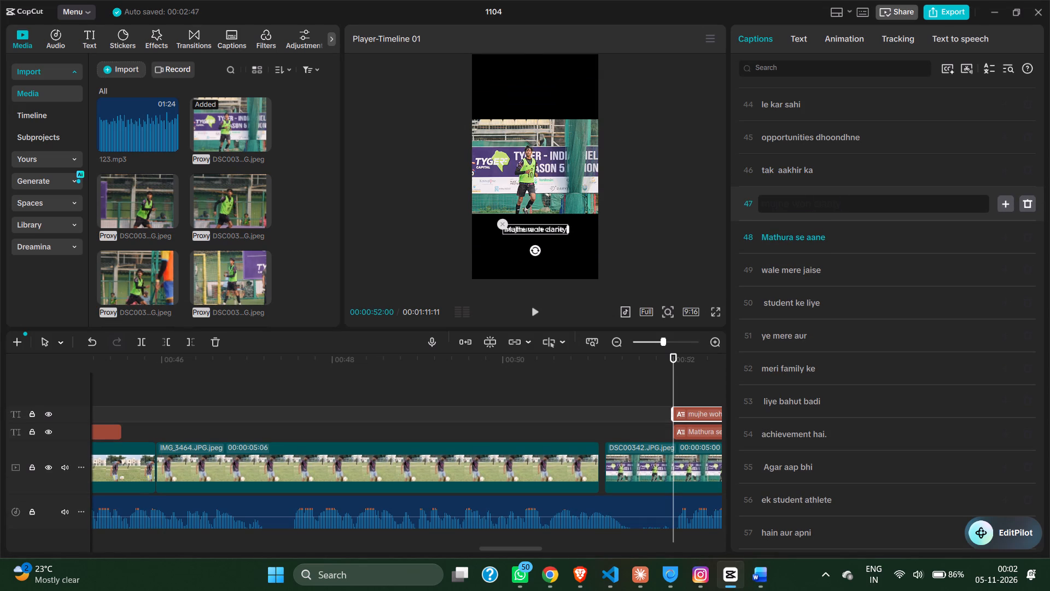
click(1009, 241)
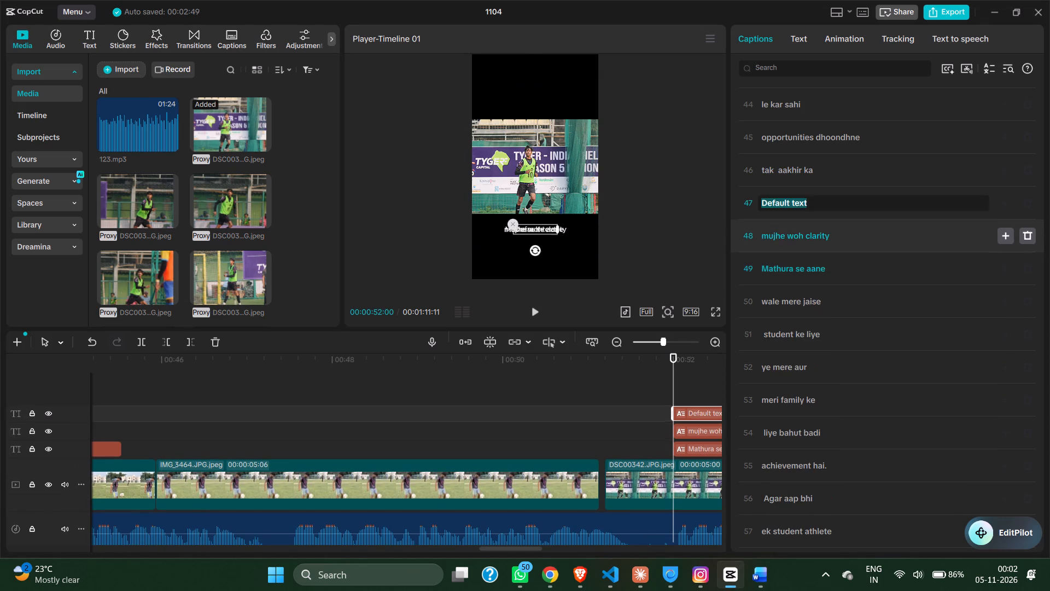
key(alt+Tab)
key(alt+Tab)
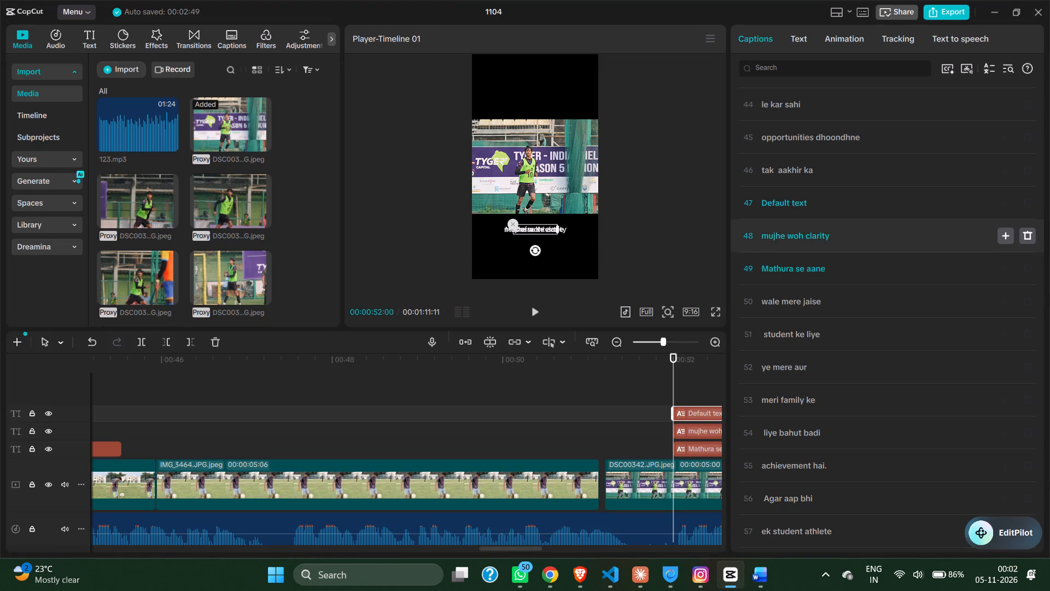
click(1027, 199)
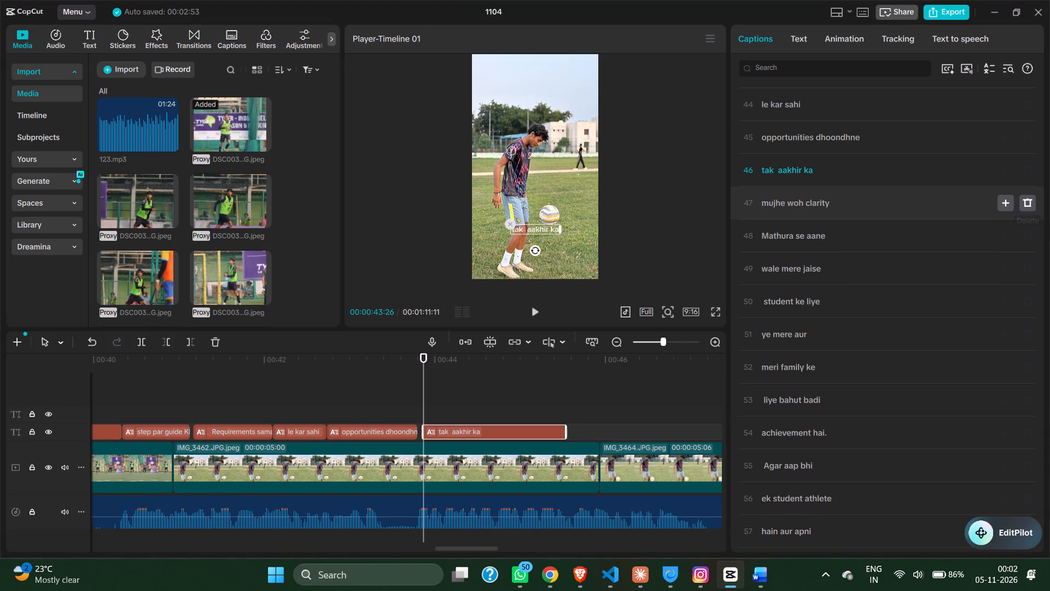
Add another default-text caption at 52 s, then move "mujhe woh clarity" earlier to start at about 48.8 s.
click(951, 240)
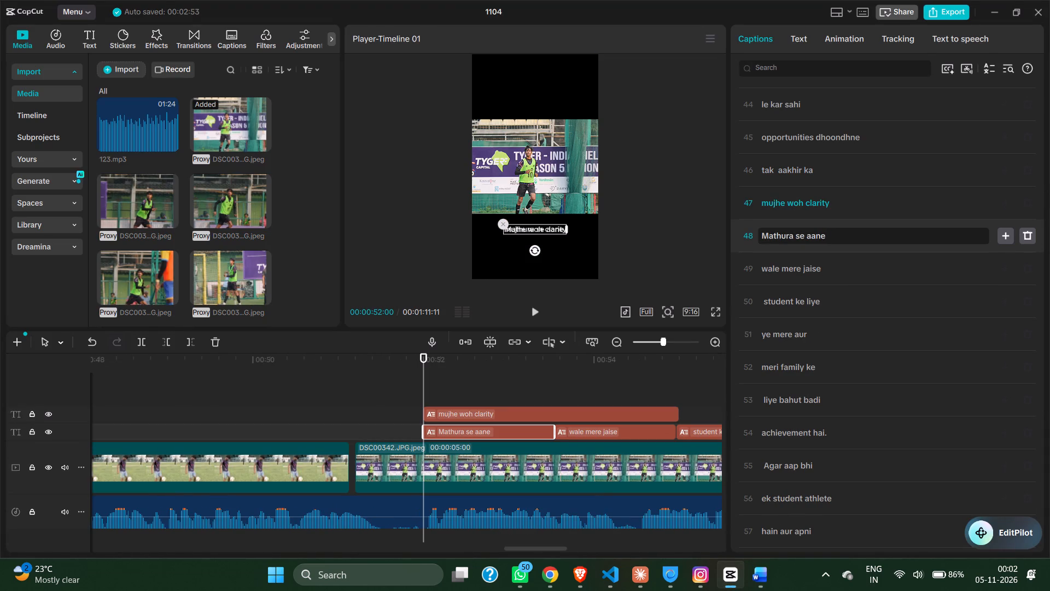
click(1006, 237)
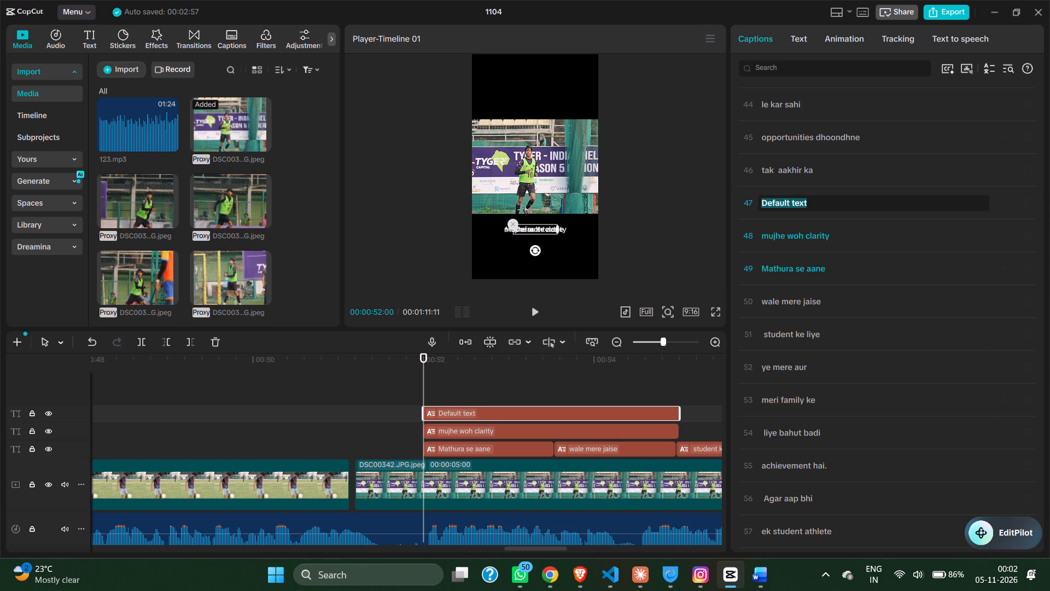
drag(488, 436, 214, 442)
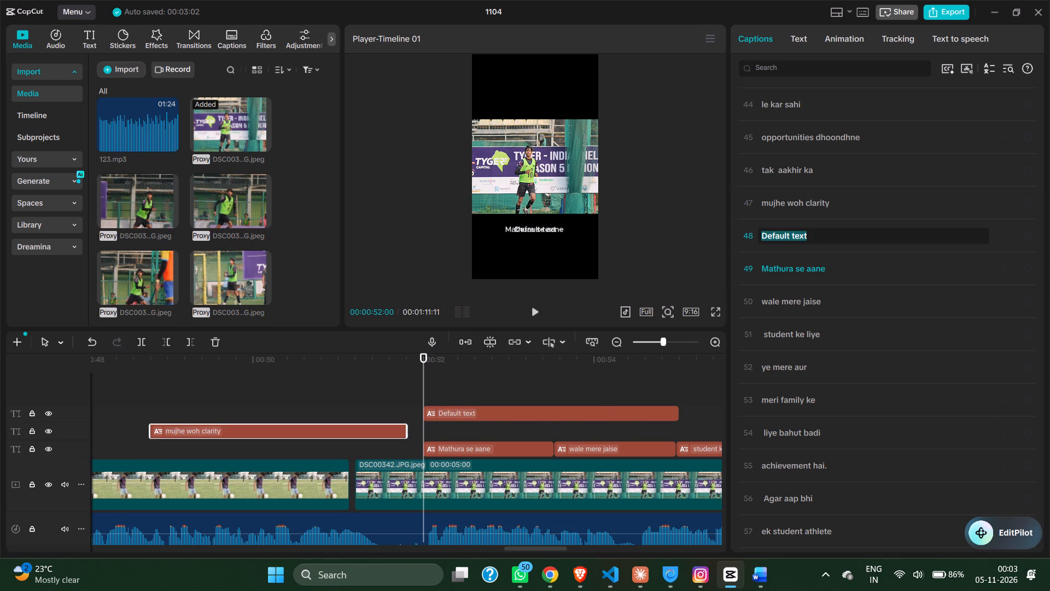
Switch to the Hinglish script in Word and copy the phrase "aur guidance mil" that follows "clarity".
key(alt+Tab)
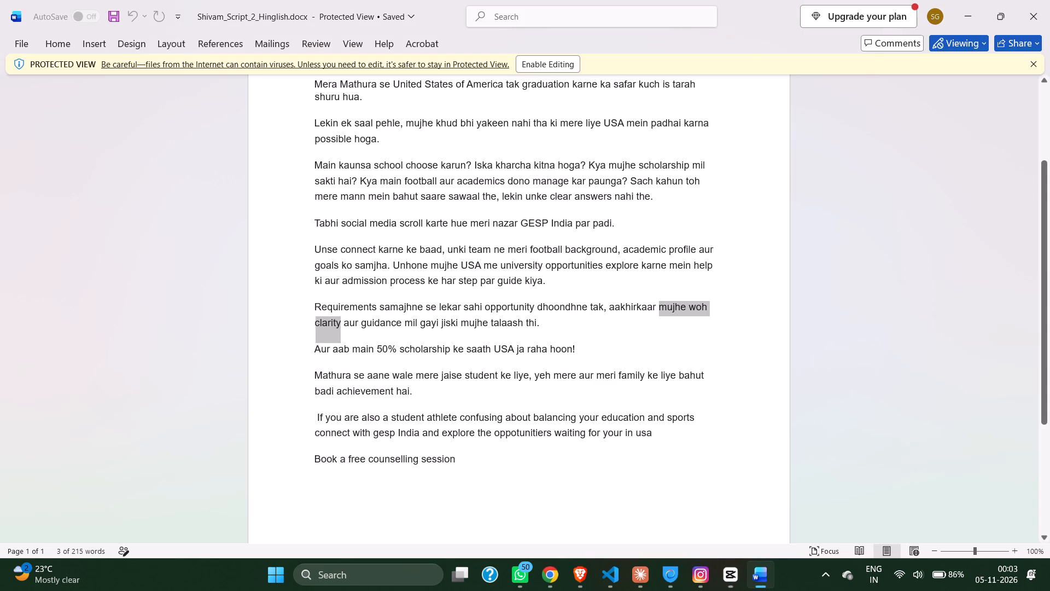
drag(340, 322, 346, 320)
click(345, 323)
drag(345, 323, 423, 321)
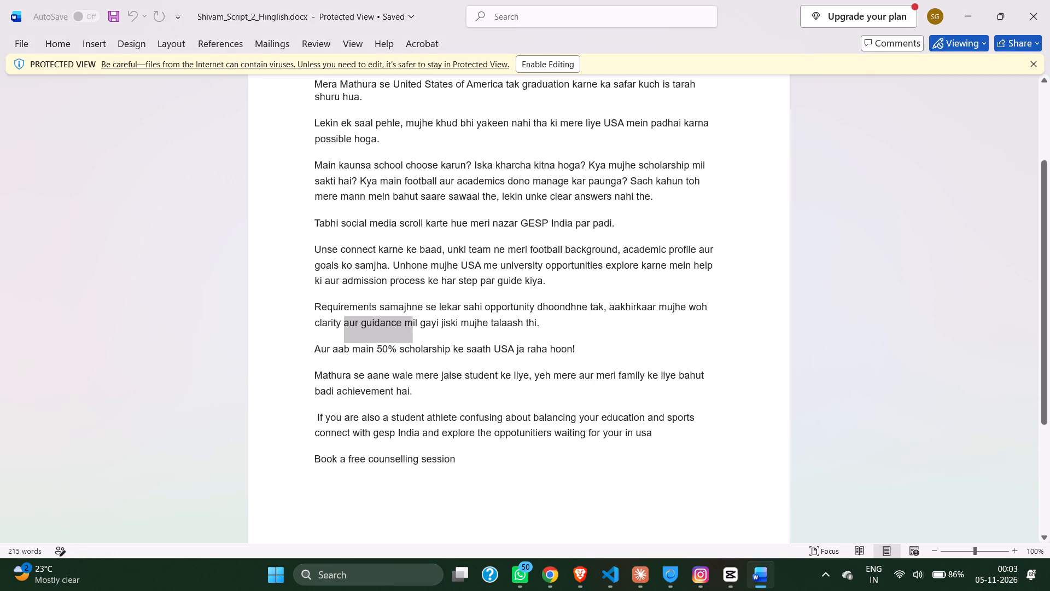
drag(423, 321, 417, 325)
key(ctrl+c)
Return to CapCut and replace the default text of caption 48 with the copied "aur guidance mil".
key(alt+Tab)
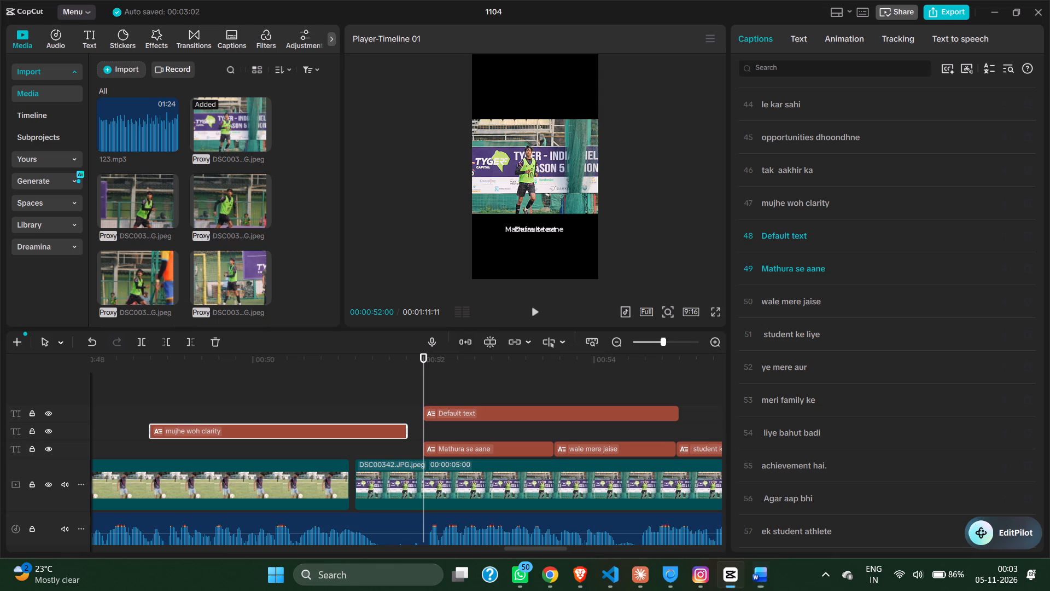
click(819, 237)
drag(818, 237, 756, 236)
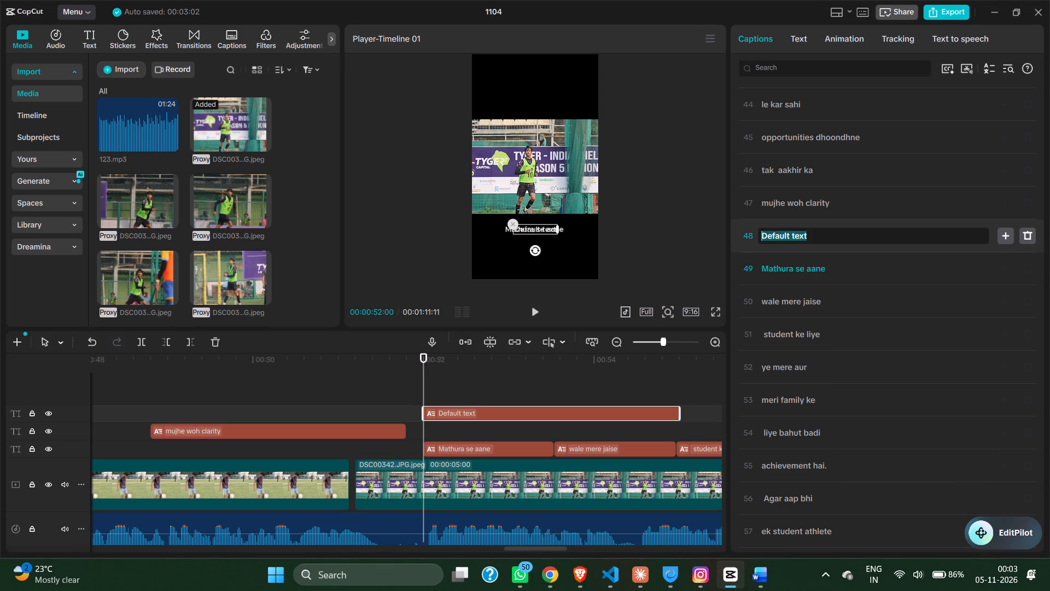
key(BackSpace)
key(ctrl+v)
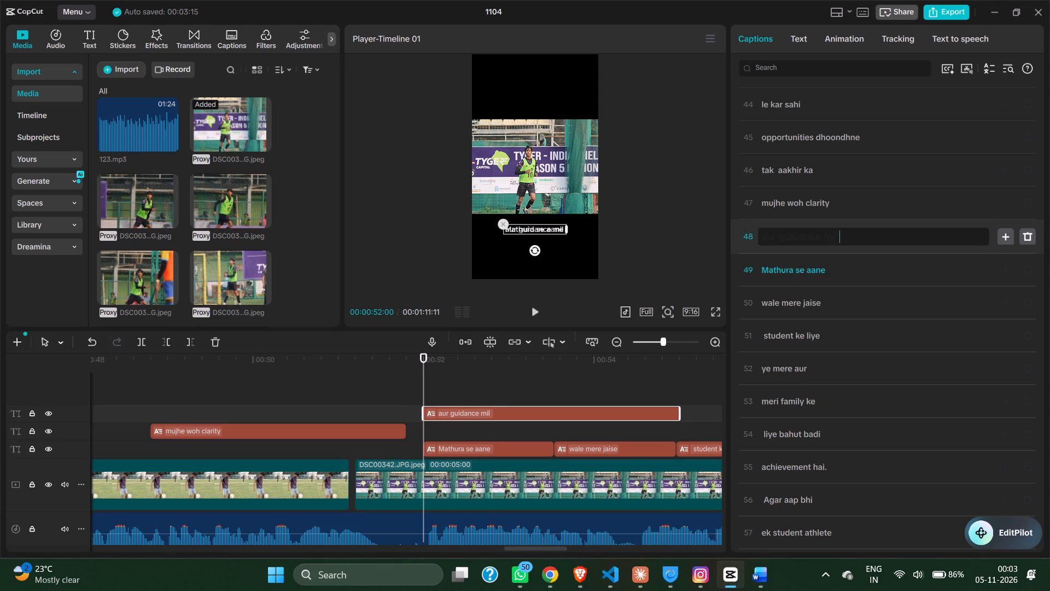
Move "mujhe woh clarity" earlier, then place "aur guidance mil" from about 50.6 s and shorten it to end just before 52 s.
drag(356, 436, 256, 431)
drag(514, 415, 496, 415)
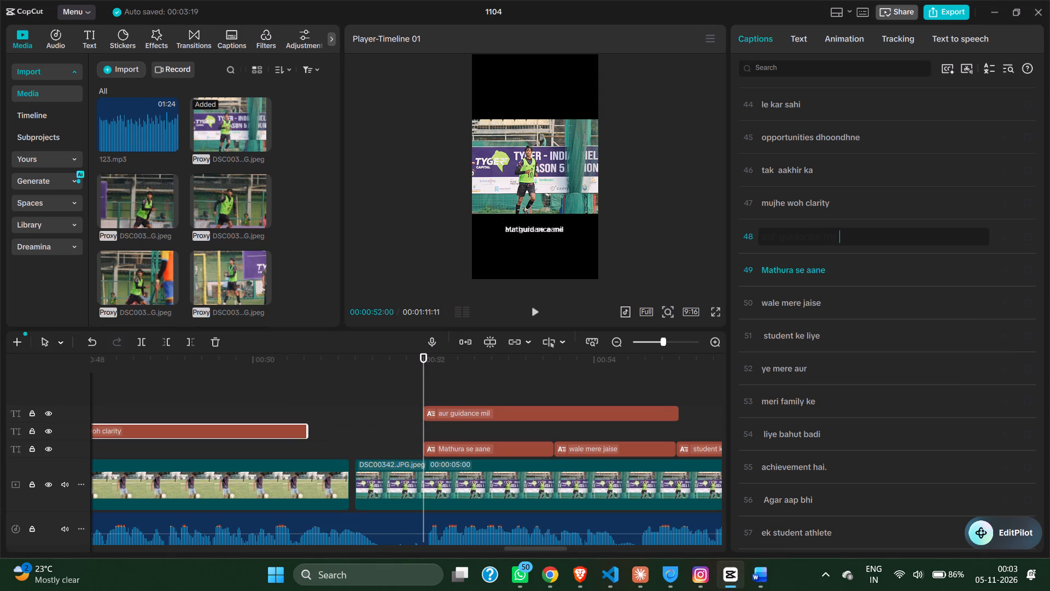
drag(496, 415, 395, 413)
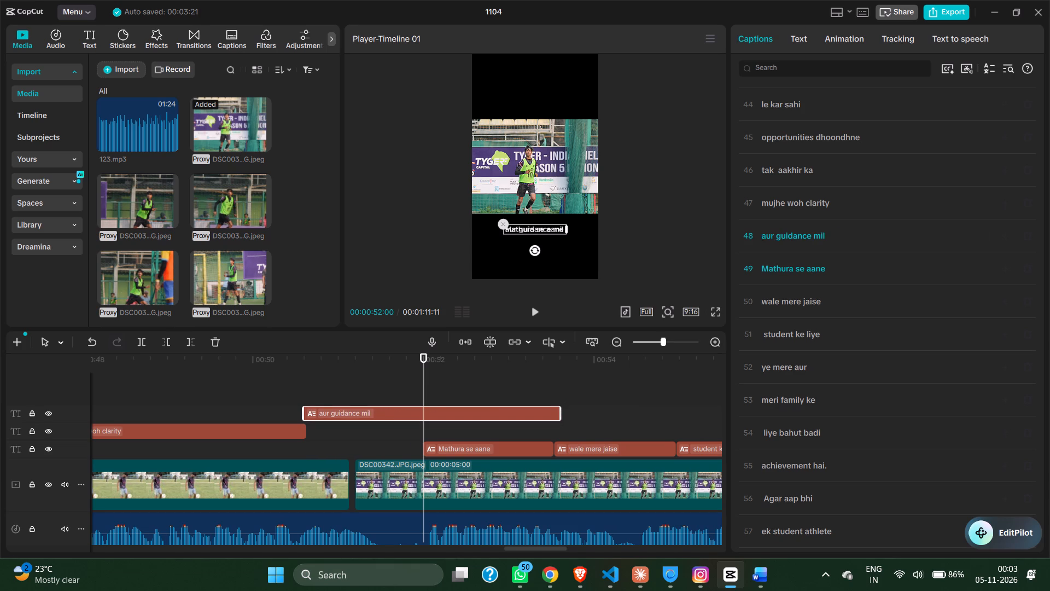
drag(559, 412, 412, 415)
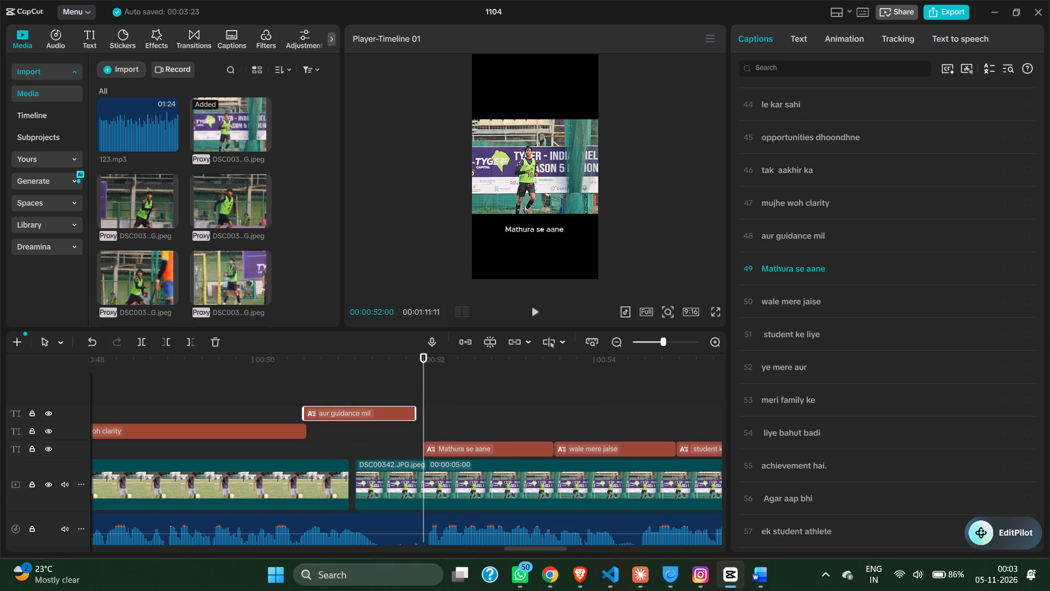
Add a default-text caption before "Mathura se aane", then copy "gayi jiski mujhe talaash thi." from the Word script.
click(1005, 274)
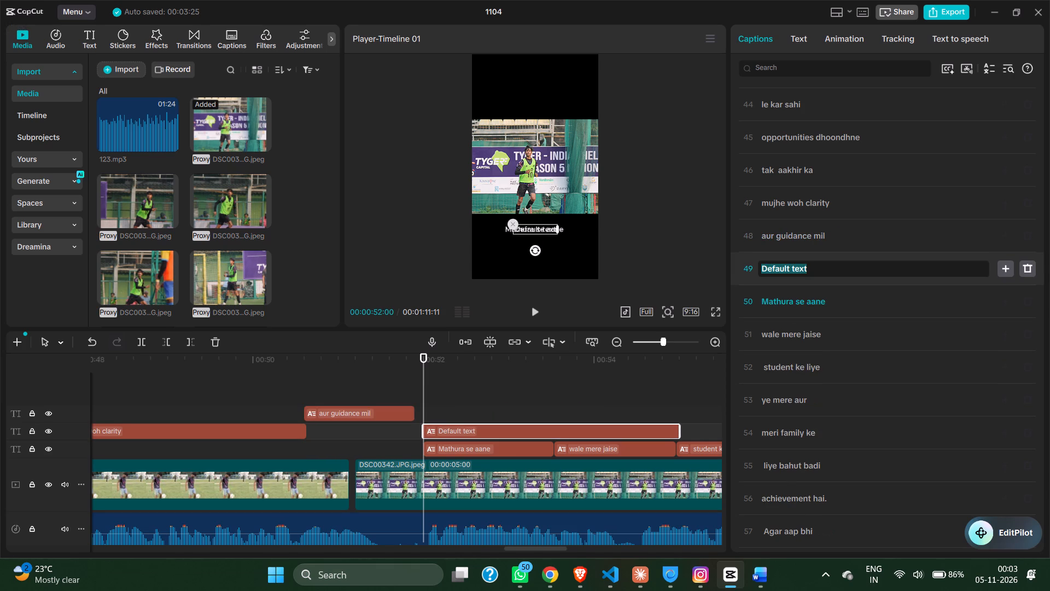
key(alt+Tab)
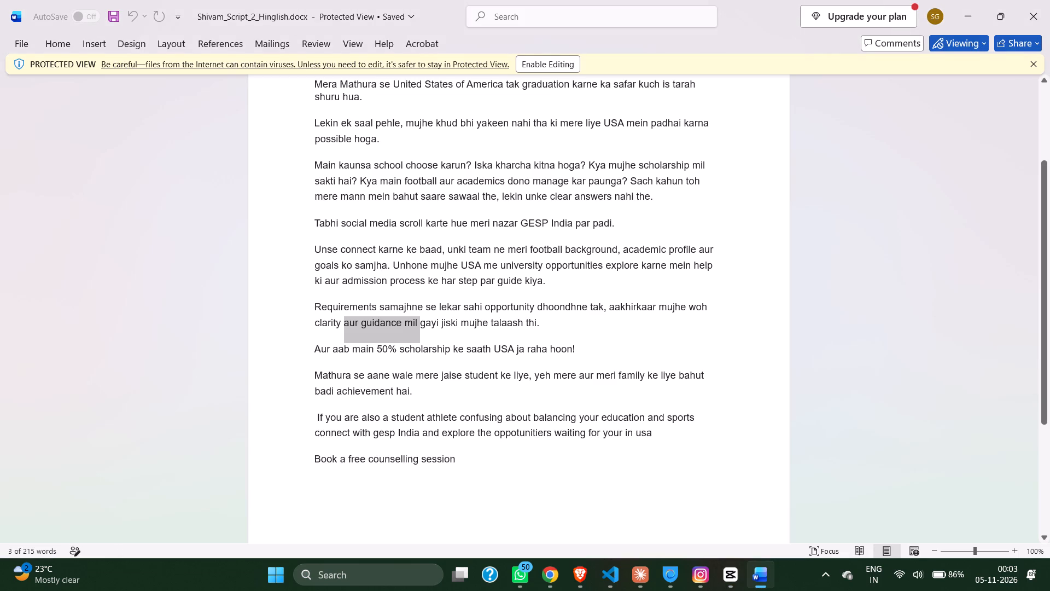
drag(420, 325, 494, 324)
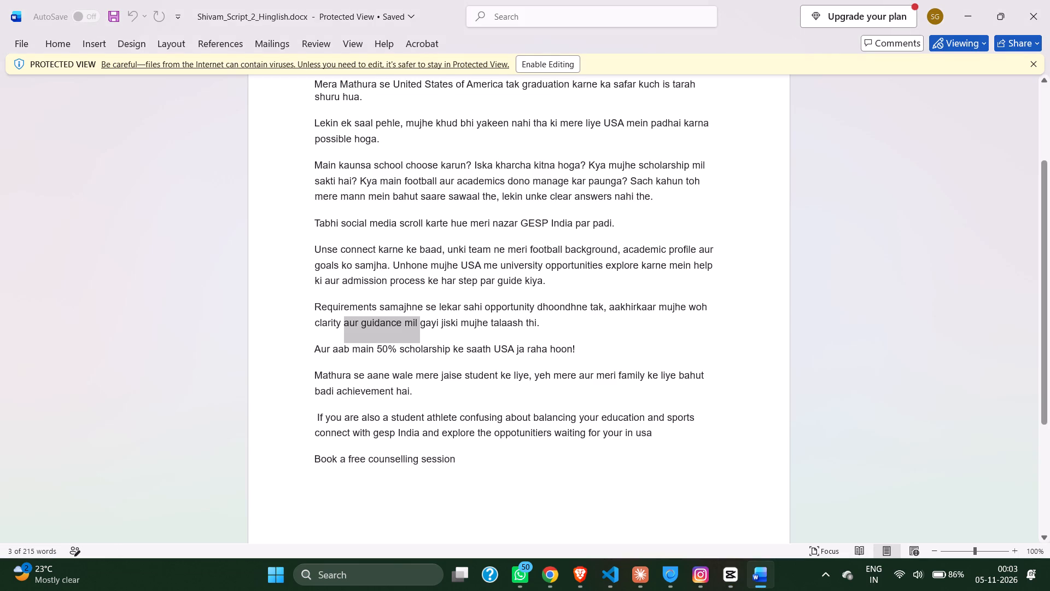
drag(422, 322, 536, 315)
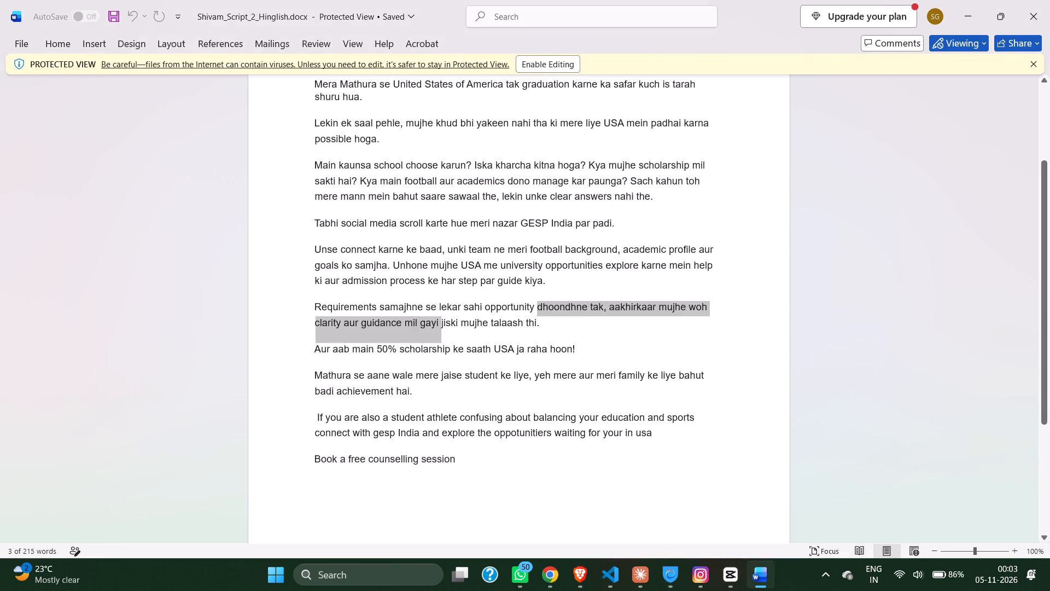
drag(536, 315, 538, 328)
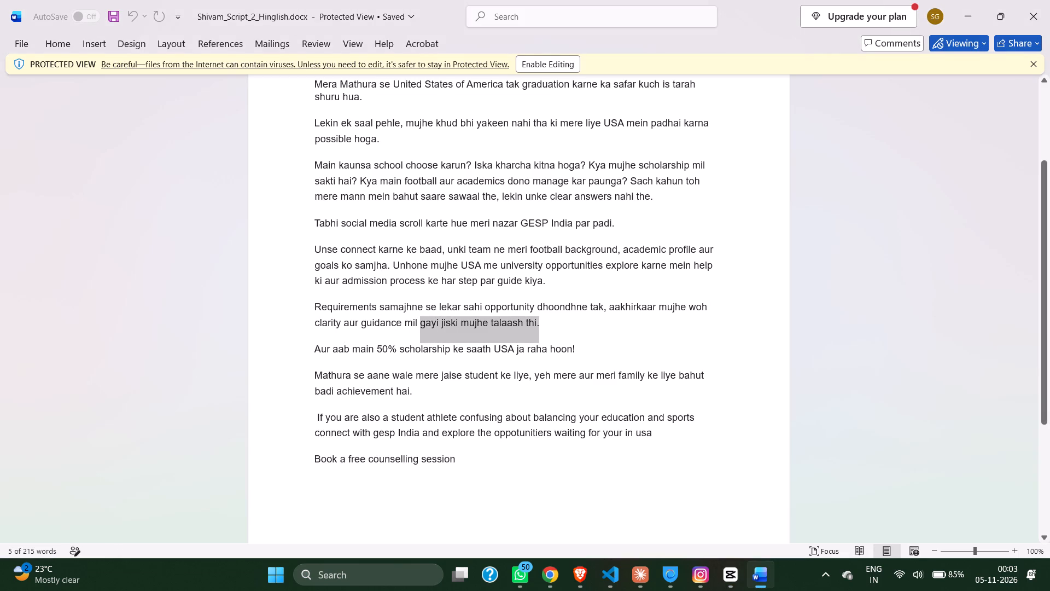
key(ctrl+c)
Back in CapCut, replace the new caption's default text with the copied phrase and split it before "talaash thi.".
key(alt+Tab)
drag(826, 274, 801, 277)
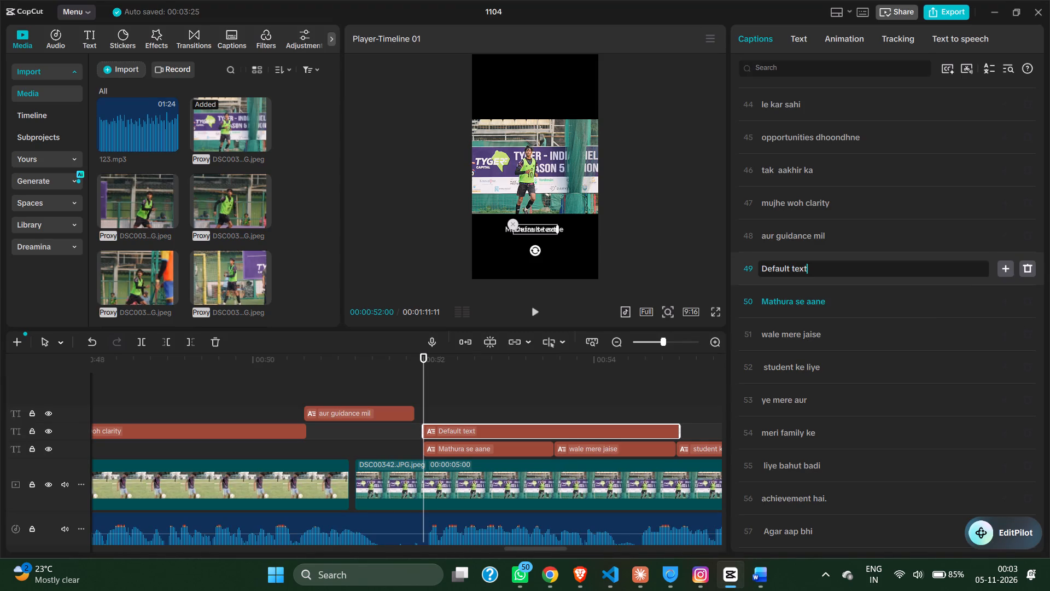
drag(801, 277, 749, 273)
key(BackSpace)
key(ctrl+v)
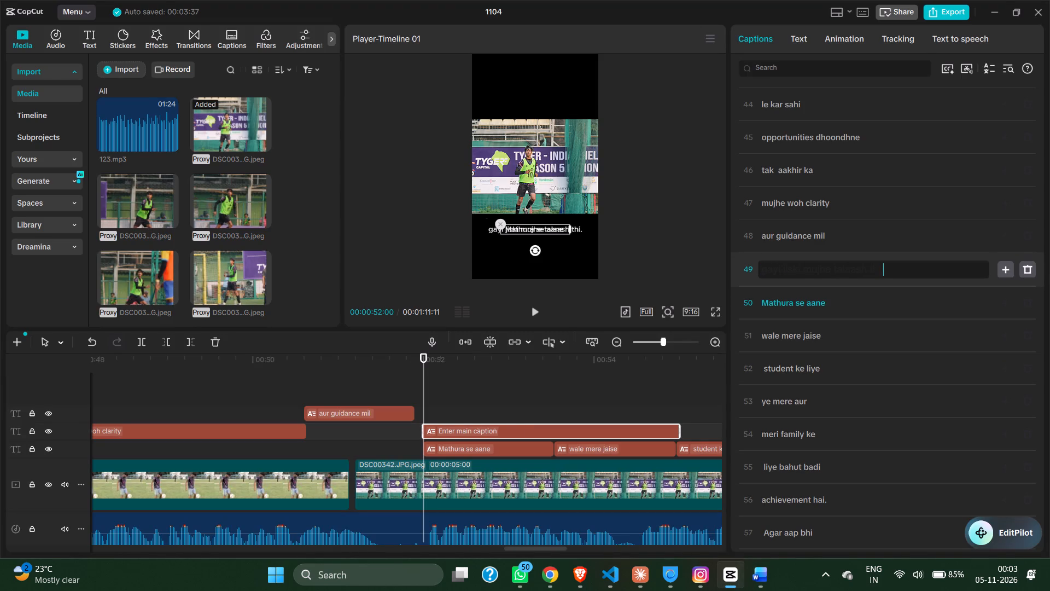
click(833, 271)
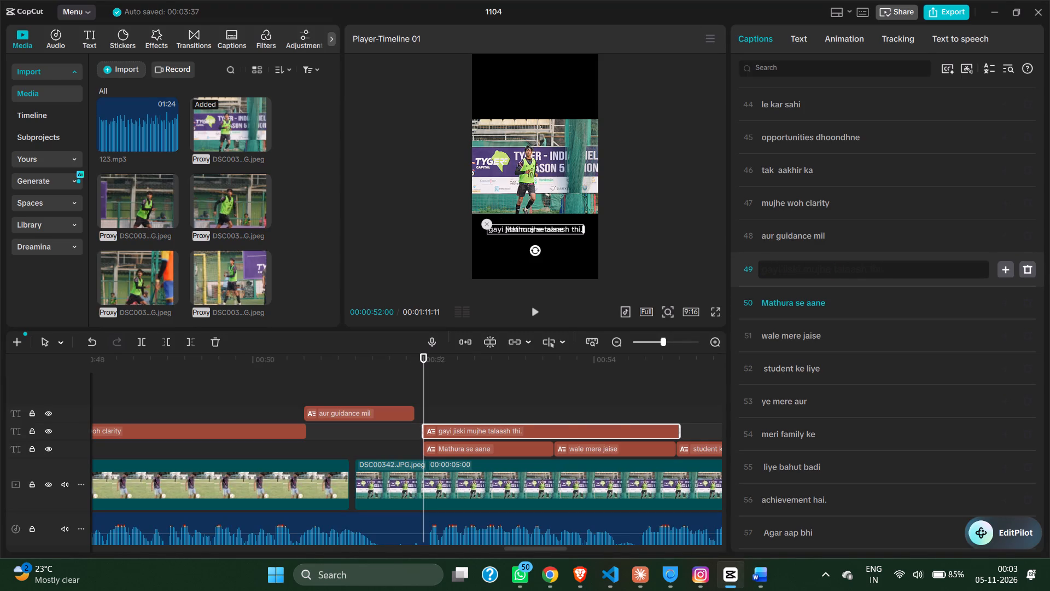
key(Return)
Move "mujhe woh clarity" into the main caption track directly after "tak aakhir ka" and shorten it to end at about 46.6 s.
scroll(457, 415, right, 1)
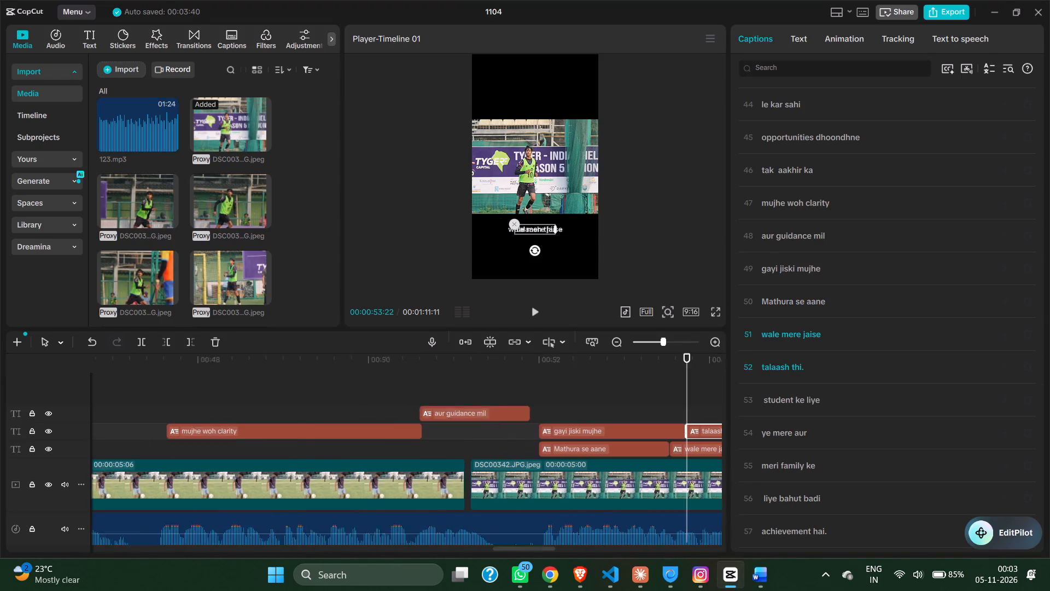
scroll(457, 415, right, 1)
drag(530, 429, 369, 454)
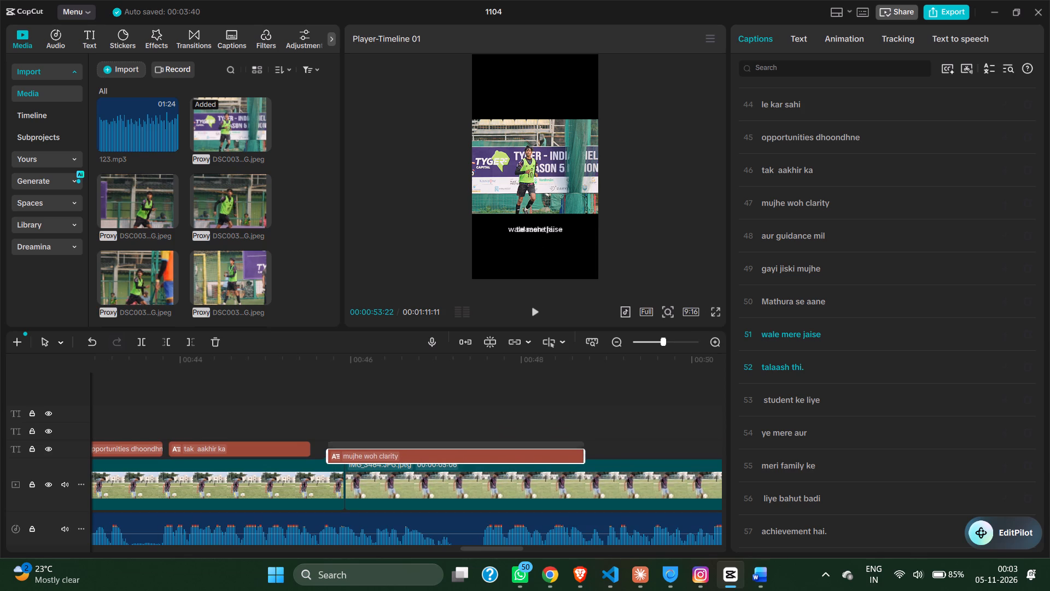
drag(369, 454, 352, 450)
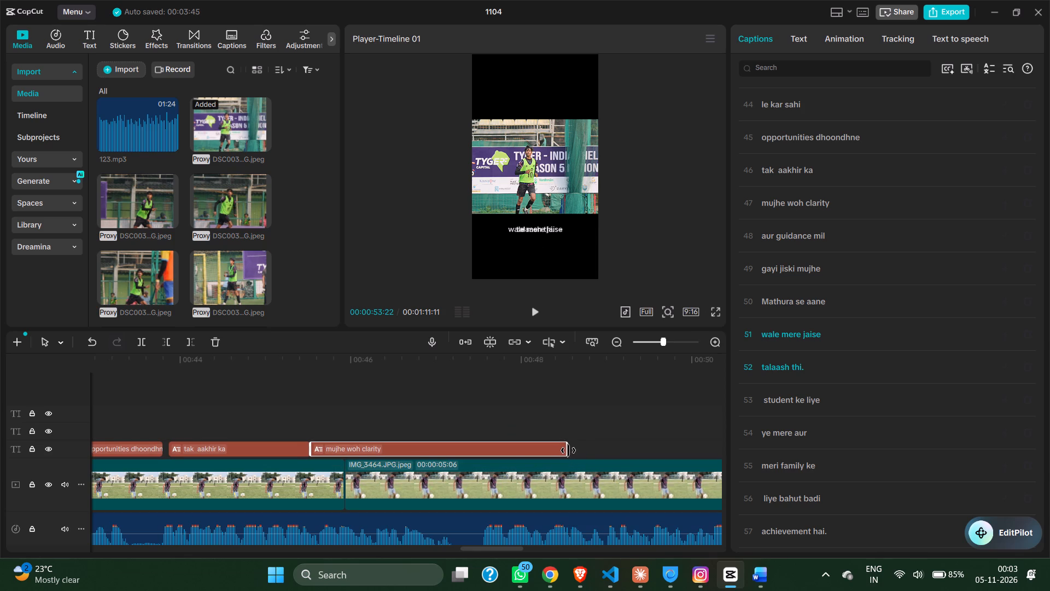
drag(568, 450, 400, 457)
Line up "aur guidance mil" and "gayi jiski mujhe" in the main caption track directly after "mujhe woh clarity", from about 46.6 s.
scroll(400, 457, left, 1)
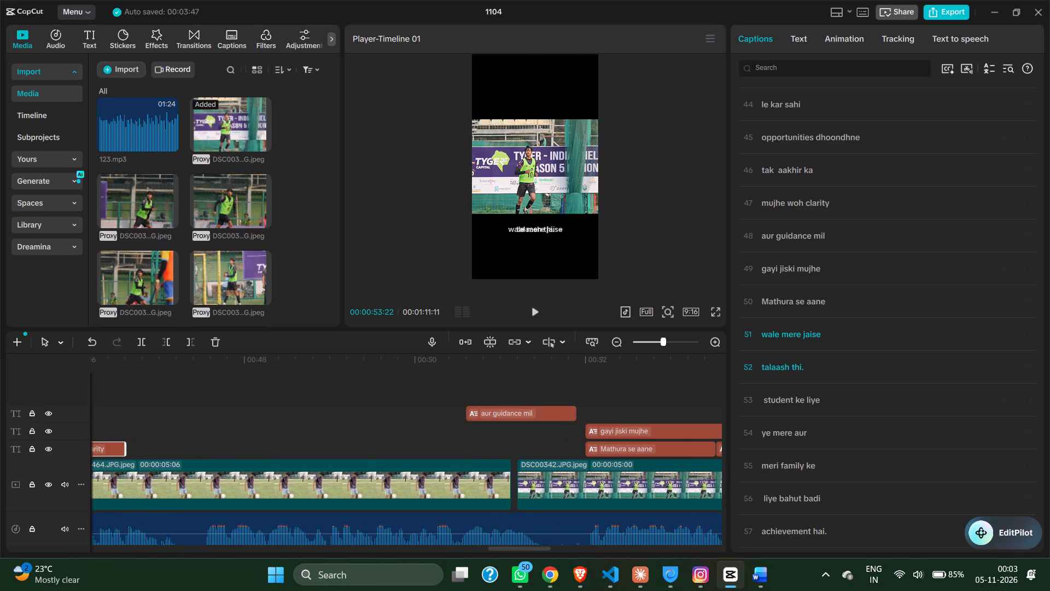
drag(492, 412, 151, 451)
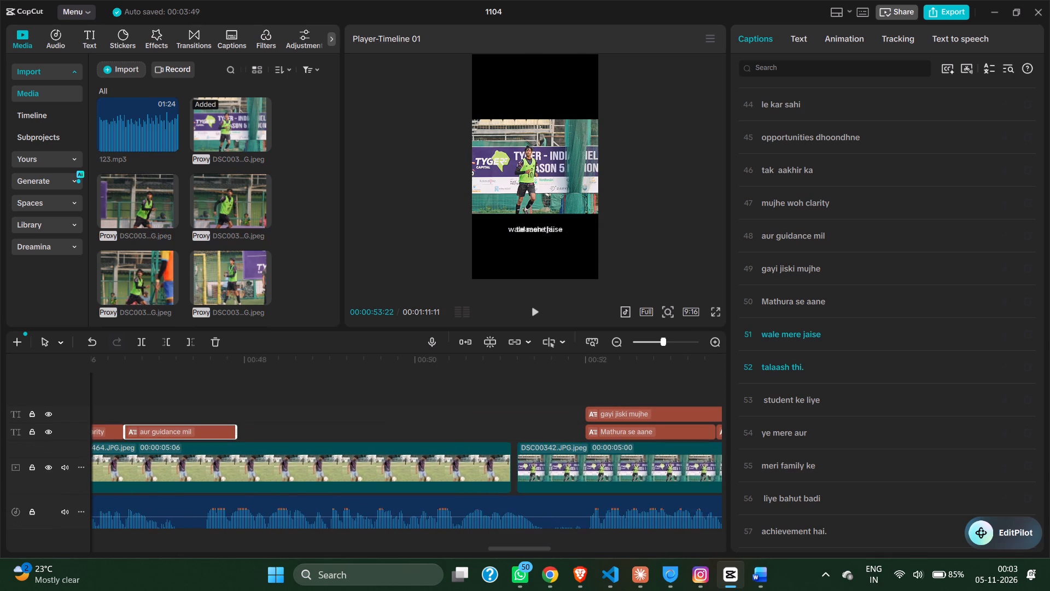
drag(604, 413, 258, 428)
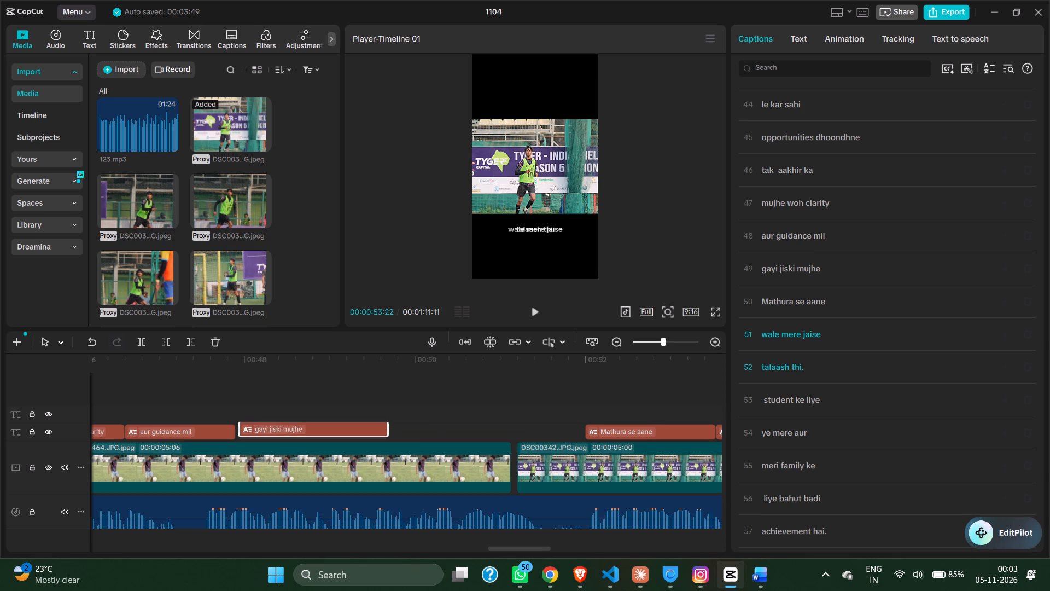
drag(258, 428, 257, 428)
Move "talaash thi." into the main caption track after "gayi jiski mujhe", starting at about 49.7 s, and check it in playback.
scroll(586, 426, left, 1)
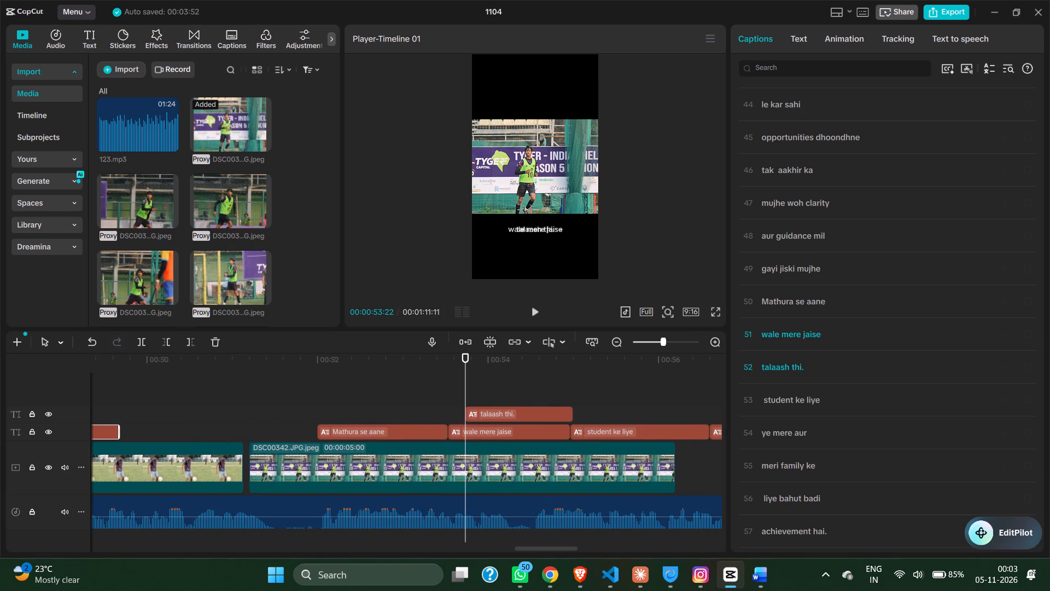
drag(513, 412, 173, 430)
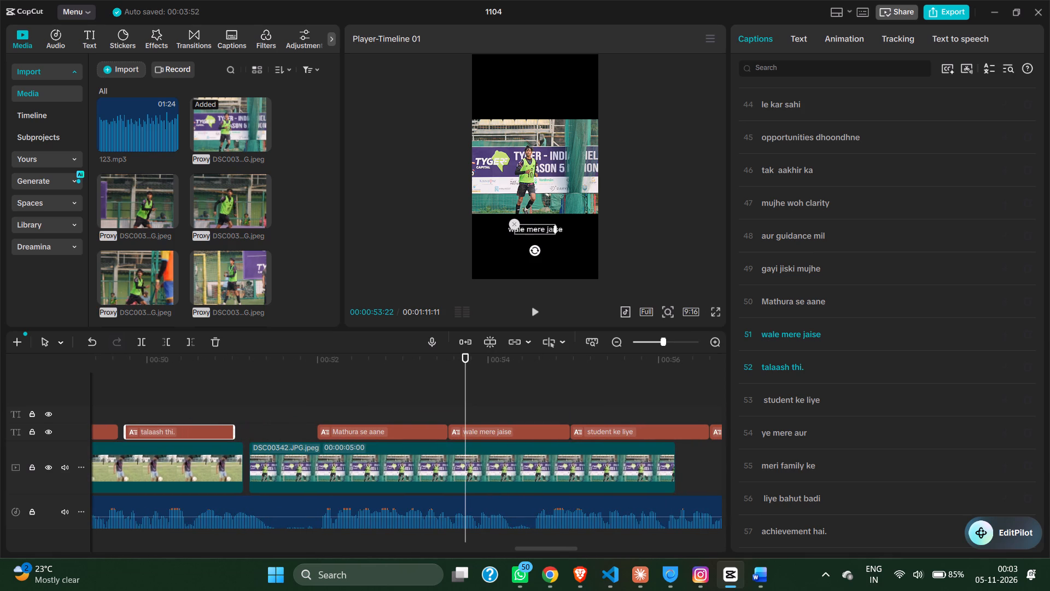
scroll(173, 430, right, 1)
drag(614, 358, 241, 421)
click(534, 303)
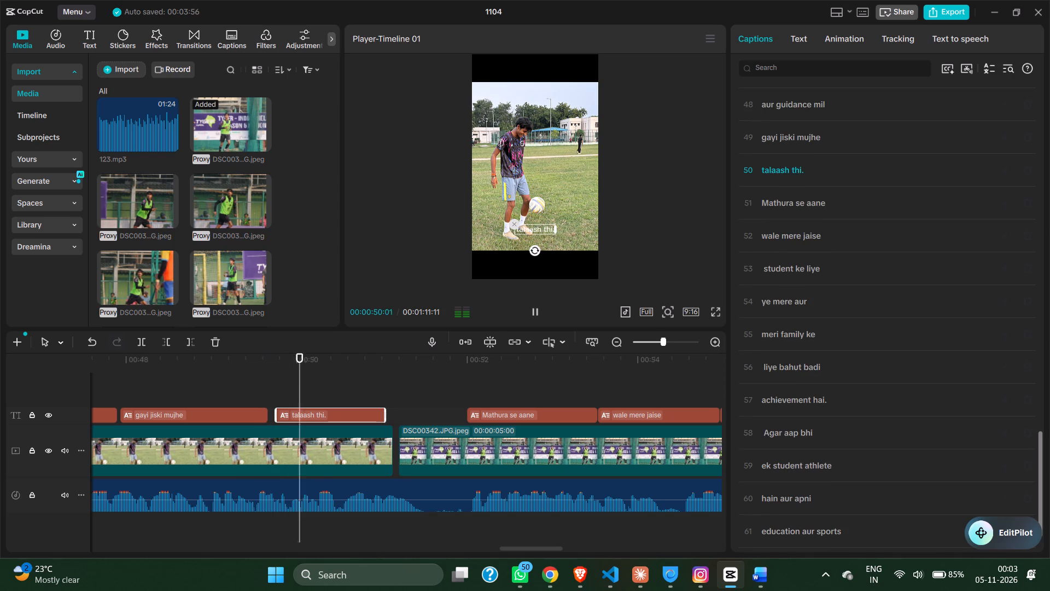
click(534, 303)
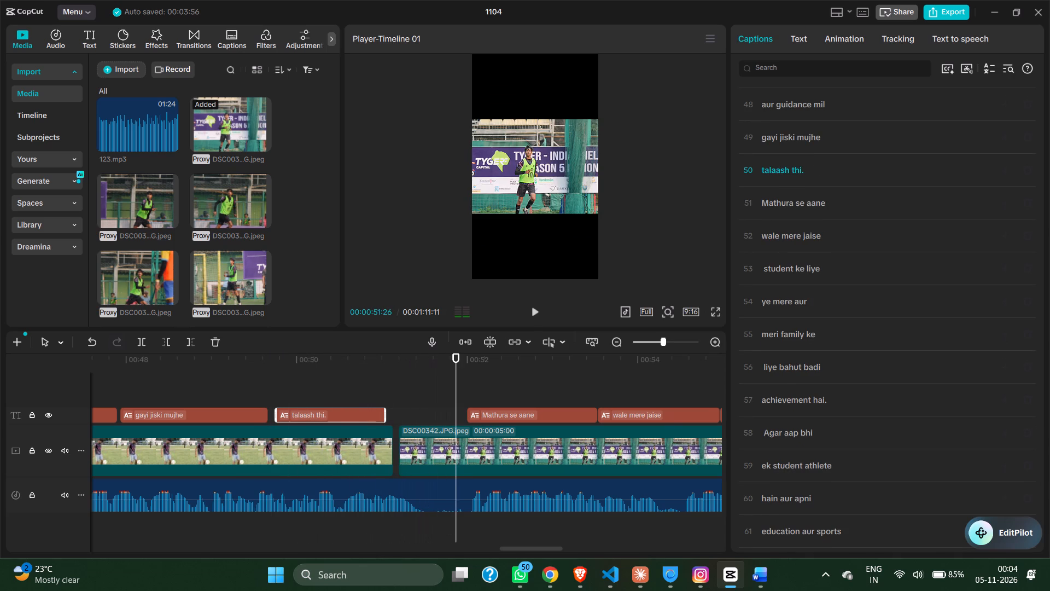
Switch to the Word script and copy the line "Aur aab main 50% scholarship ke saath USA ja raha hoon!".
scroll(326, 402, right, 1)
key(alt+Tab)
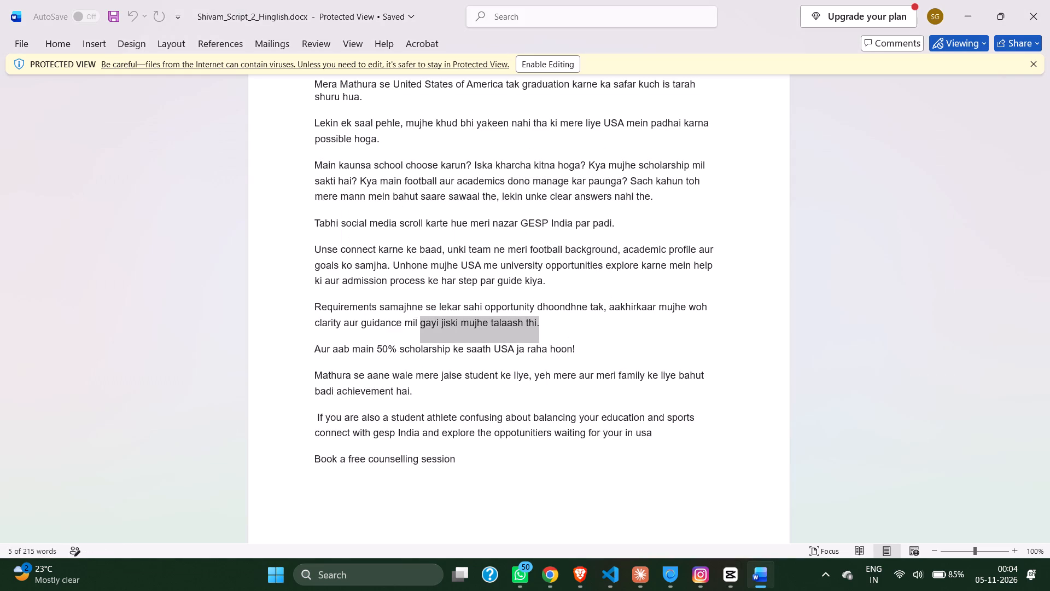
drag(315, 349, 586, 349)
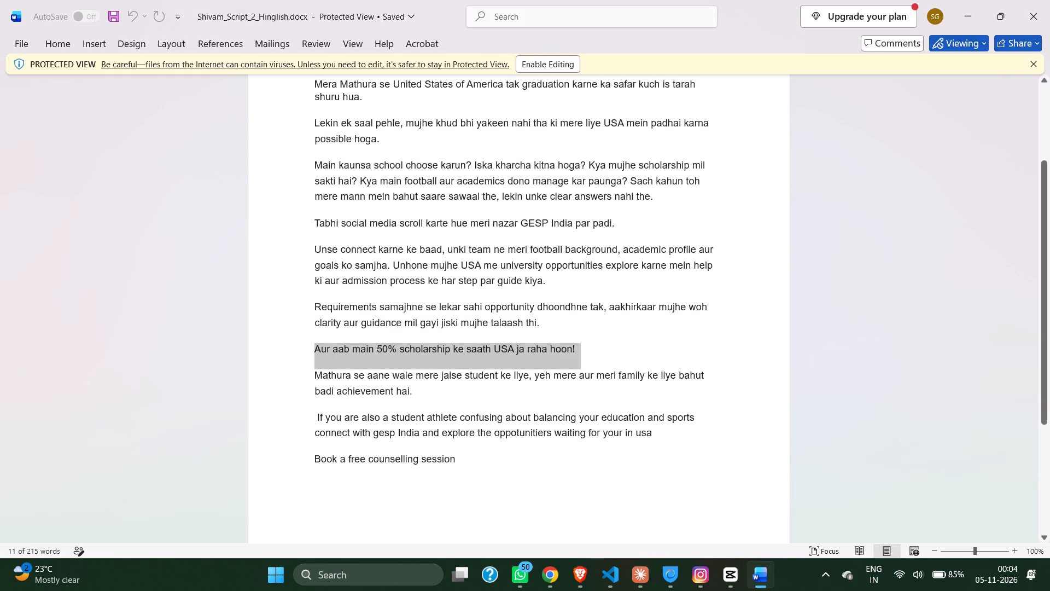
key(ctrl+c)
Return to CapCut, add a caption before "Mathura se aane" with the copied scholarship line, and move it to start at about 51 s.
key(alt+Tab)
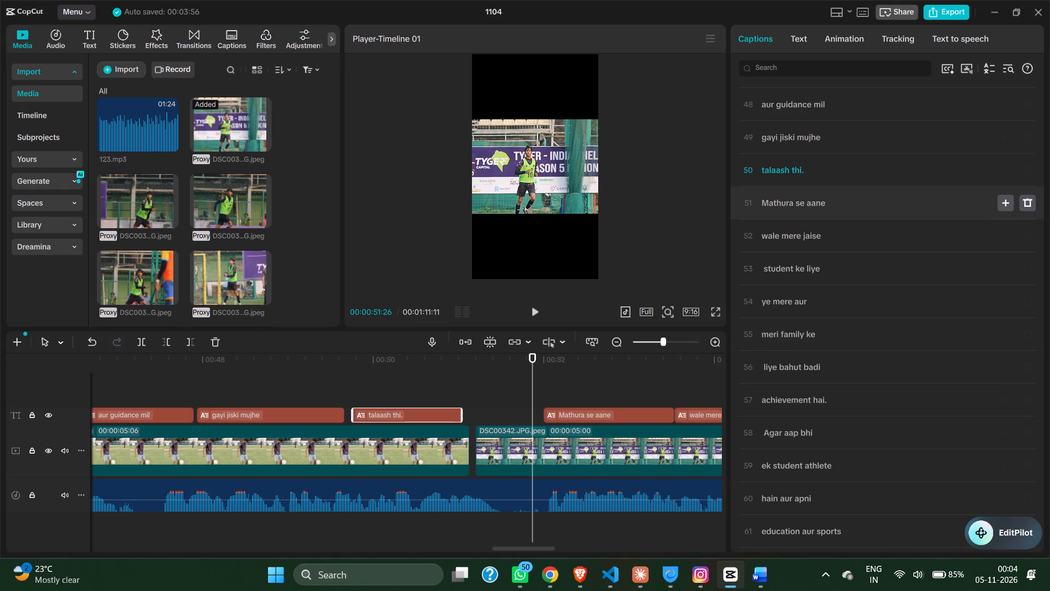
click(1009, 206)
key(BackSpace)
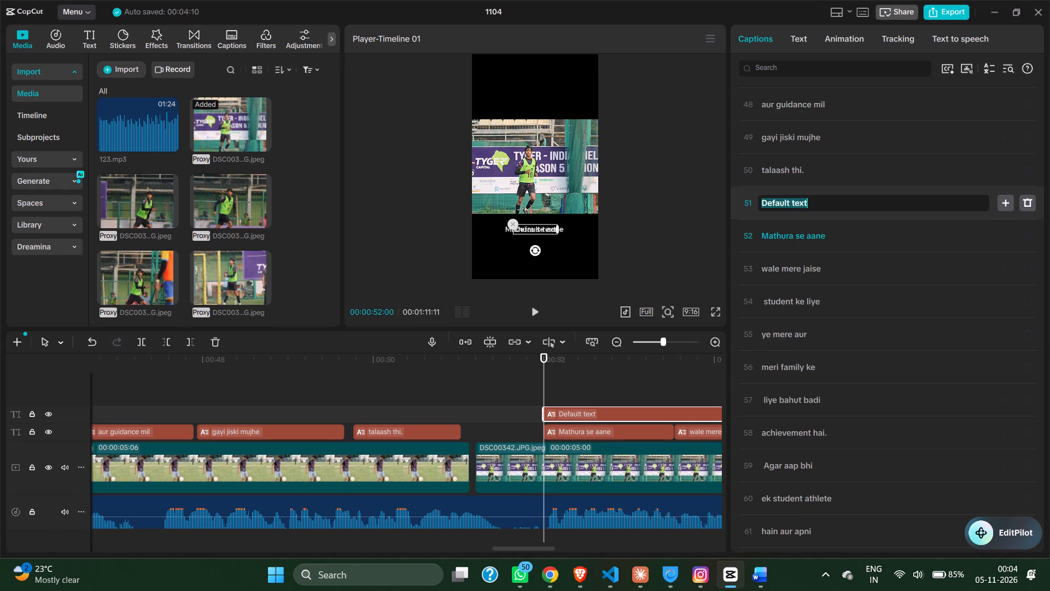
key(ctrl+v)
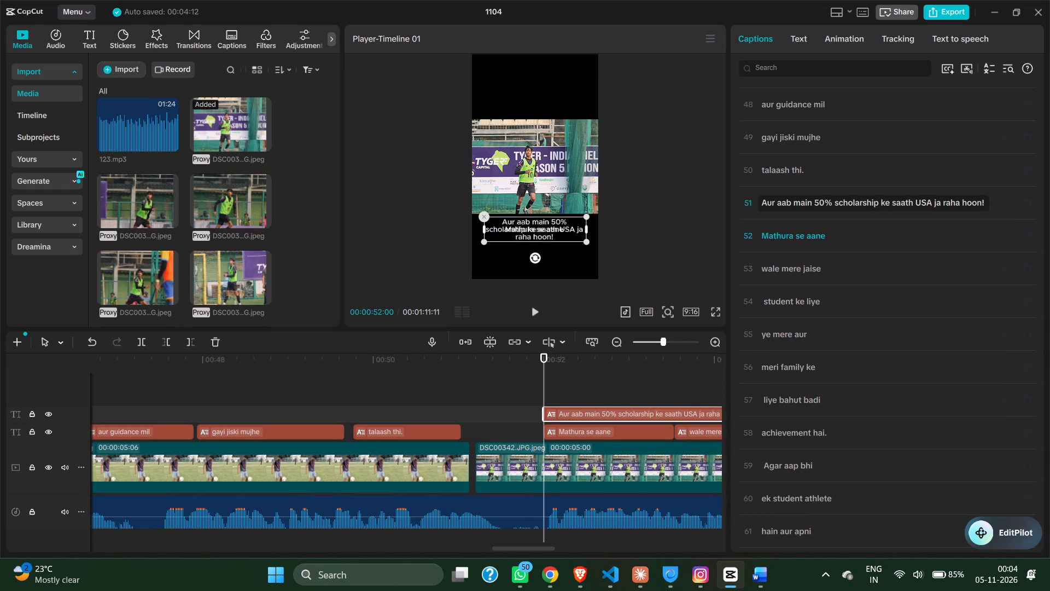
drag(590, 413, 522, 418)
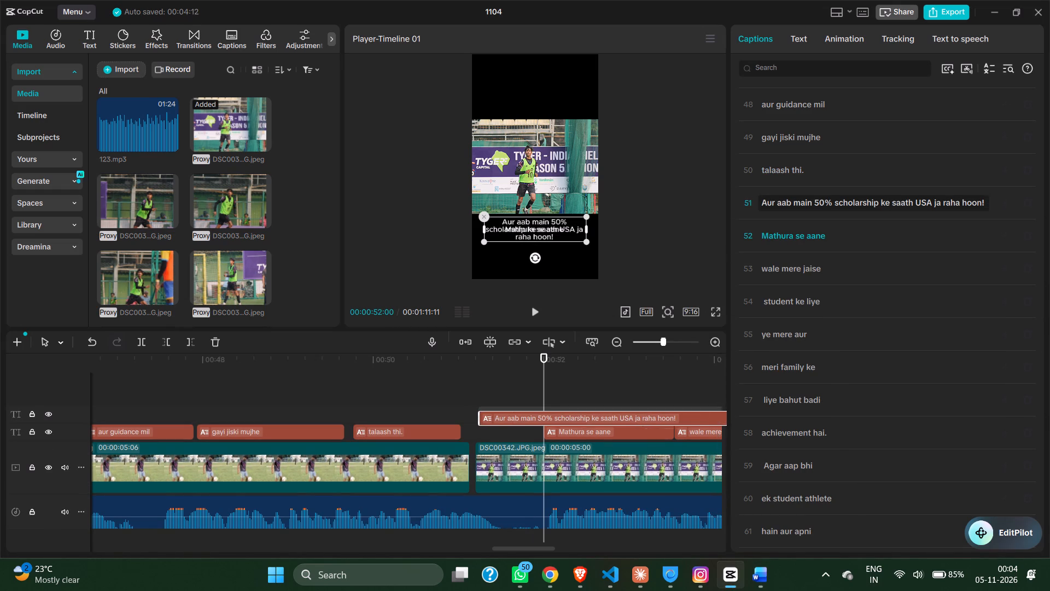
drag(522, 418, 511, 417)
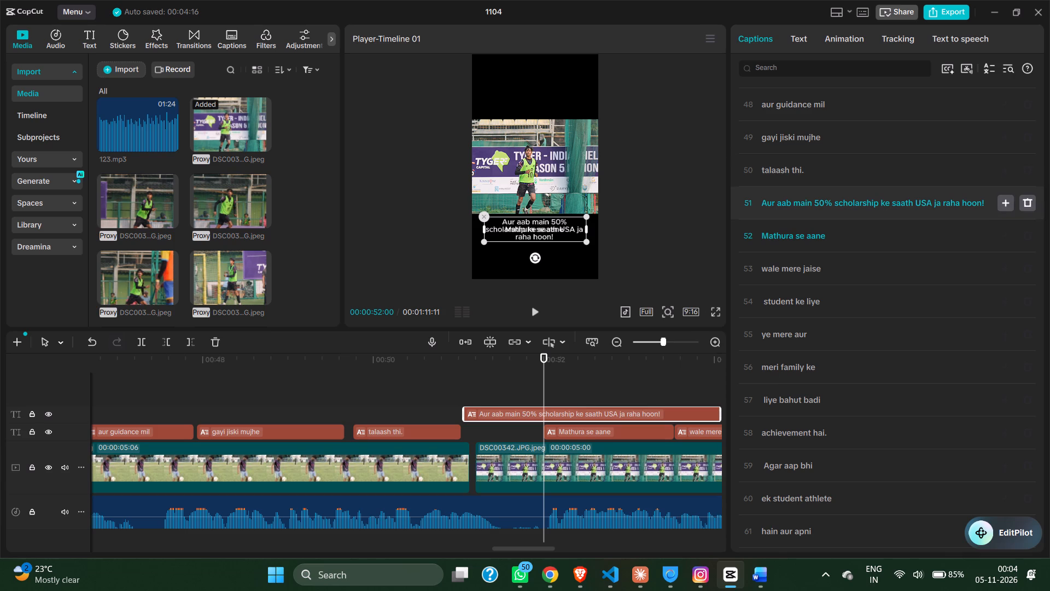
Split the scholarship caption into "Aur aab main", "50% scholarship" and "ke saath USA ja raha hoon!".
click(815, 204)
key(Return)
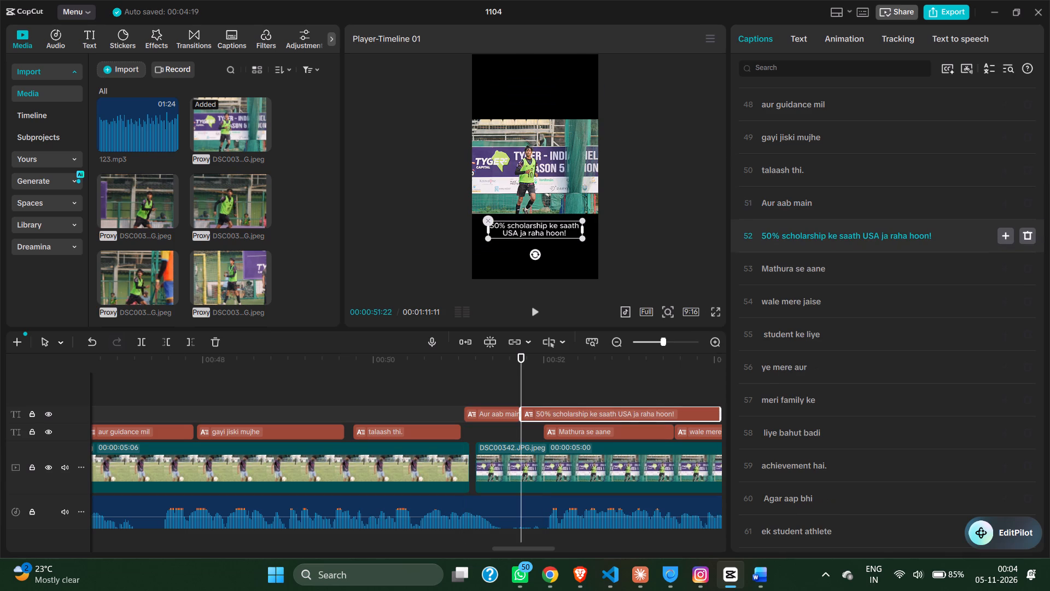
click(827, 236)
key(Return)
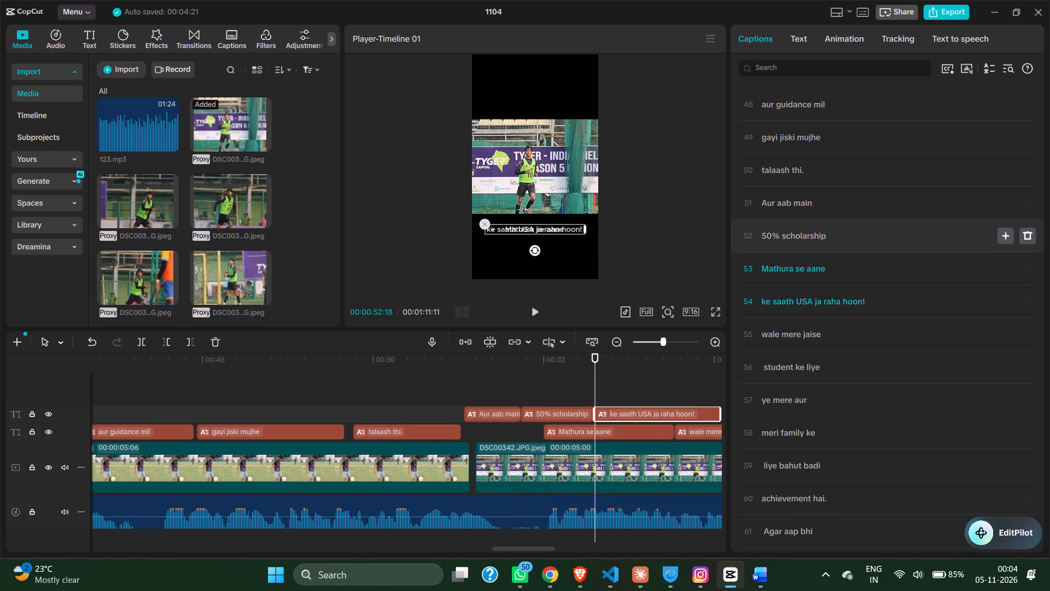
Split the caption "ke saath USA ja raha hoon!" into "ke saath USA" and "ja raha hoon!".
click(815, 300)
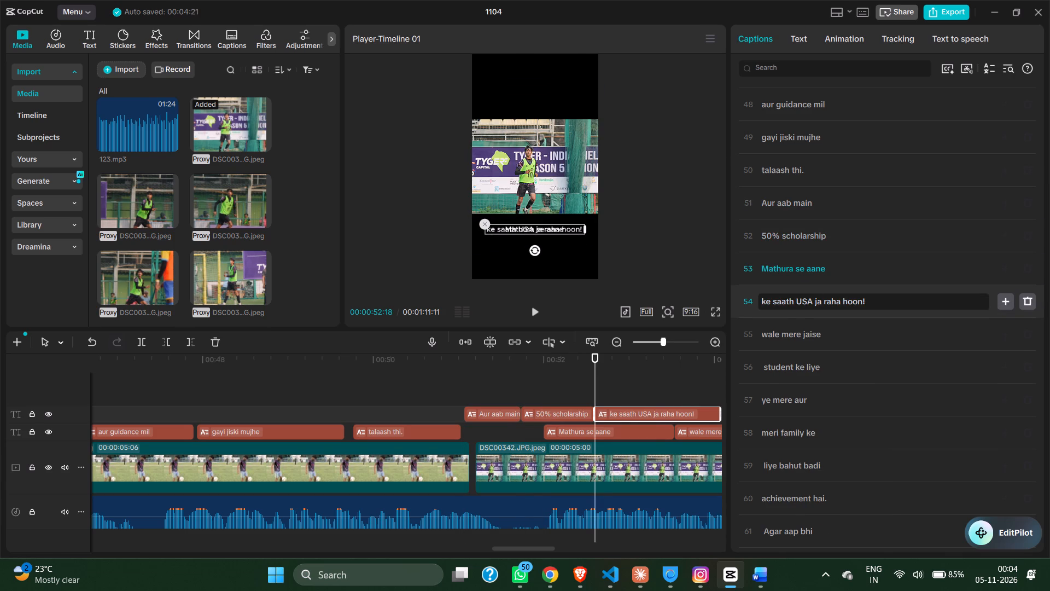
key(Return)
Shorten "aur guidance mil" and "gayi jiski mujhe", and shift "gayi jiski mujhe" and "talaash thi." earlier so the three captions follow closely.
scroll(388, 441, right, 1)
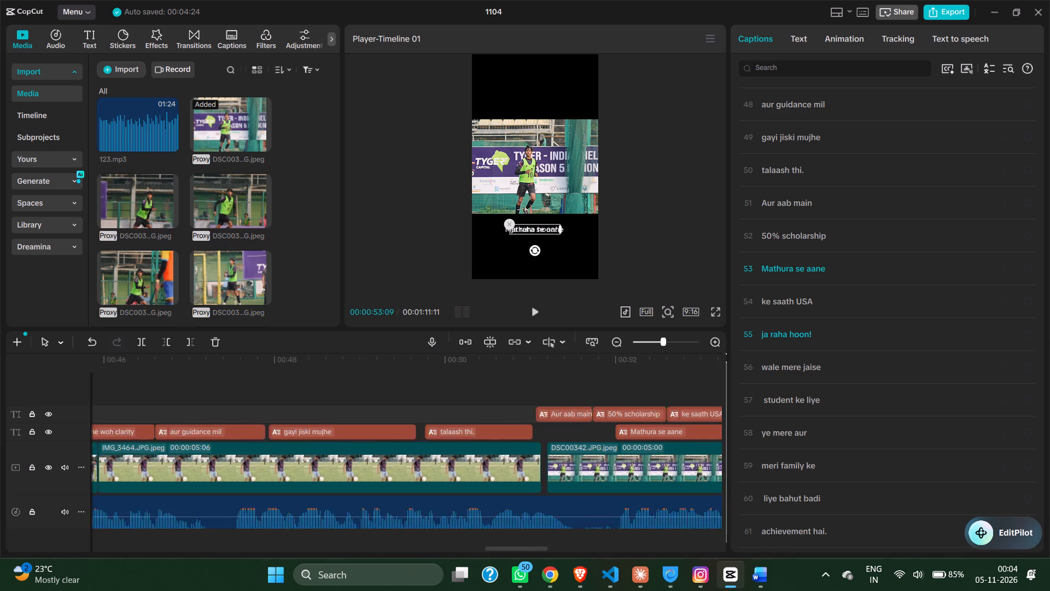
scroll(388, 441, right, 1)
click(361, 438)
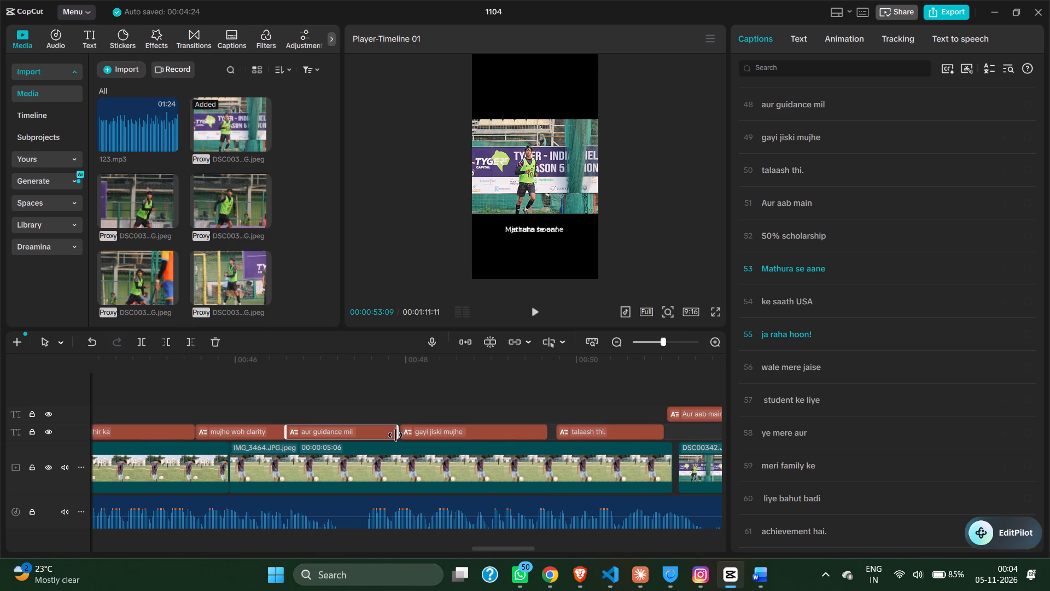
drag(396, 434, 353, 440)
drag(415, 433, 402, 433)
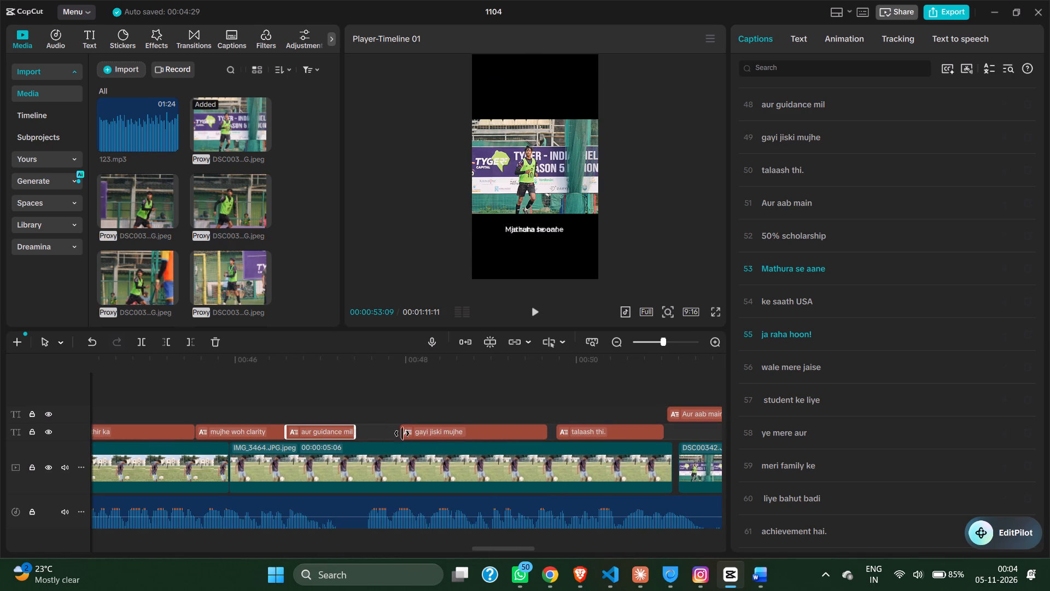
drag(402, 433, 371, 435)
drag(504, 431, 481, 435)
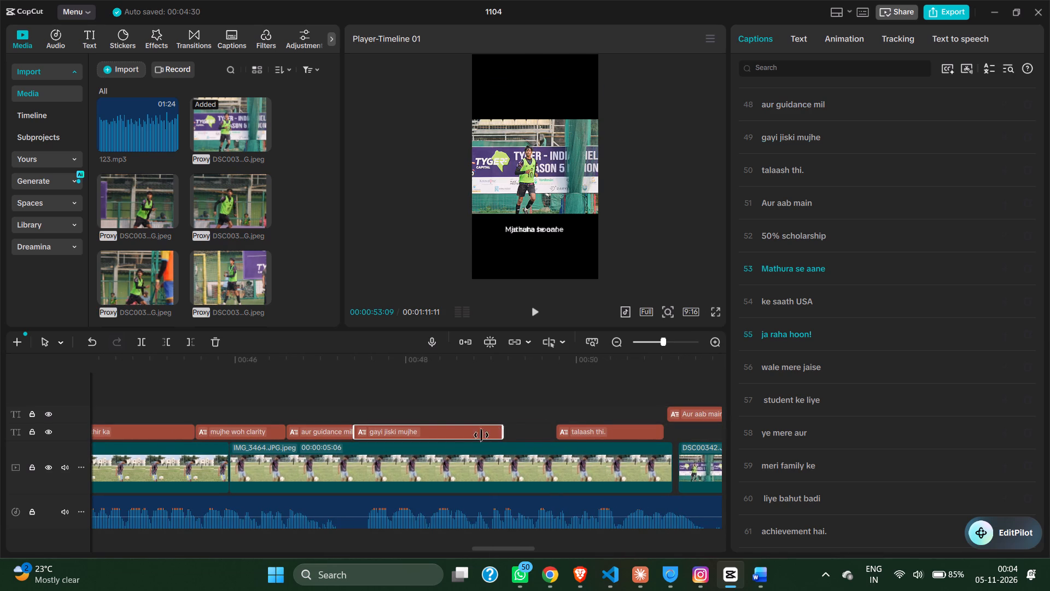
drag(481, 435, 435, 436)
drag(566, 431, 460, 436)
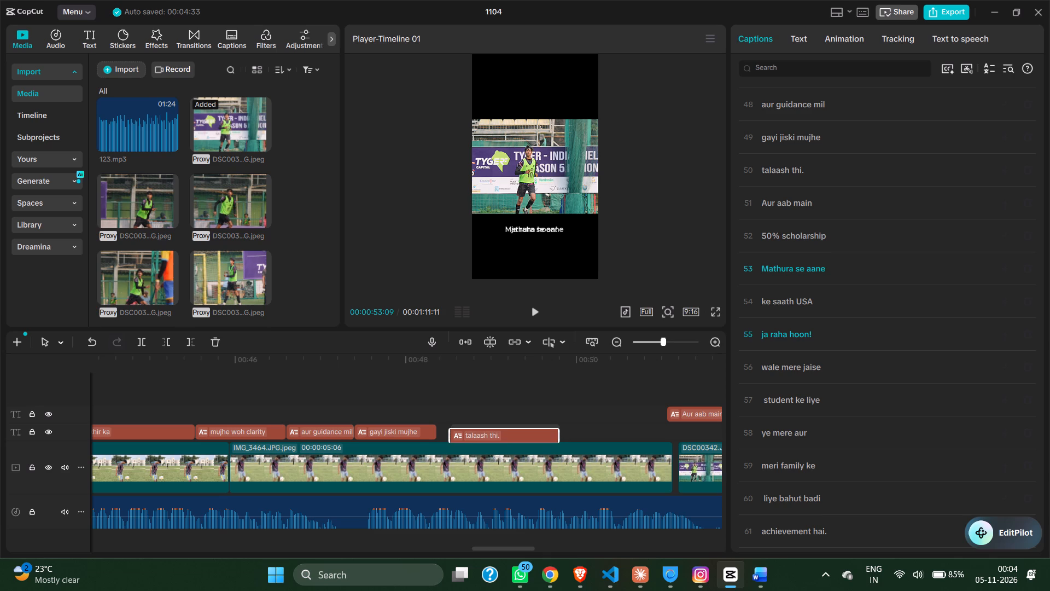
drag(460, 436, 449, 434)
Move "Aur aab main" and "50% scholarship" into the main caption track right after "talaash thi.", from about 49.7 s.
scroll(506, 434, left, 1)
drag(636, 411, 519, 429)
scroll(519, 429, left, 1)
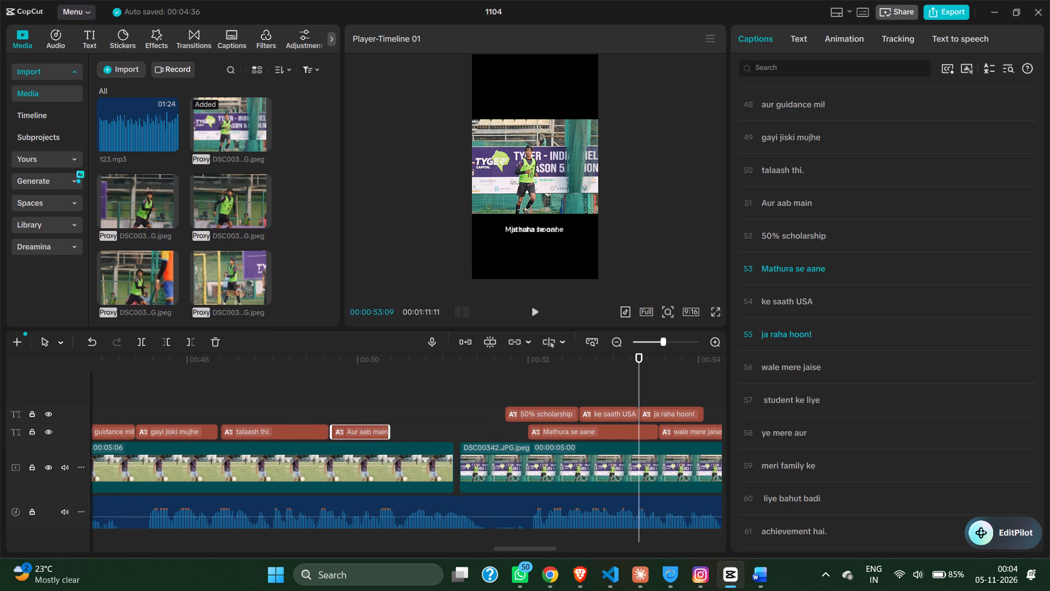
drag(535, 412, 420, 430)
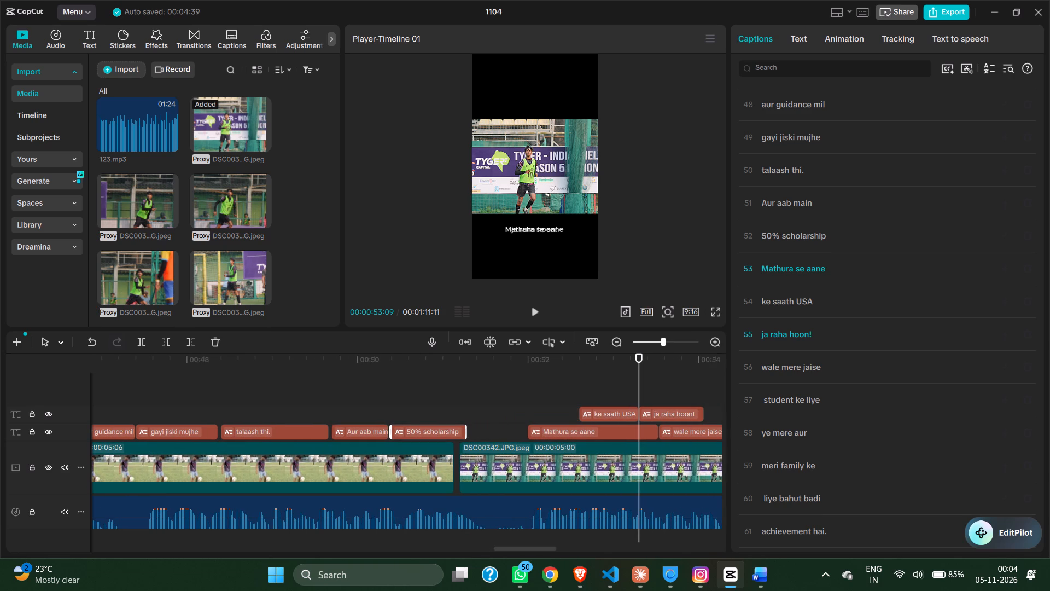
Trim the start of "Mathura se aane" to about 53 s and place "ke saath USA" in the main caption track after "50% scholarship".
drag(616, 417, 511, 433)
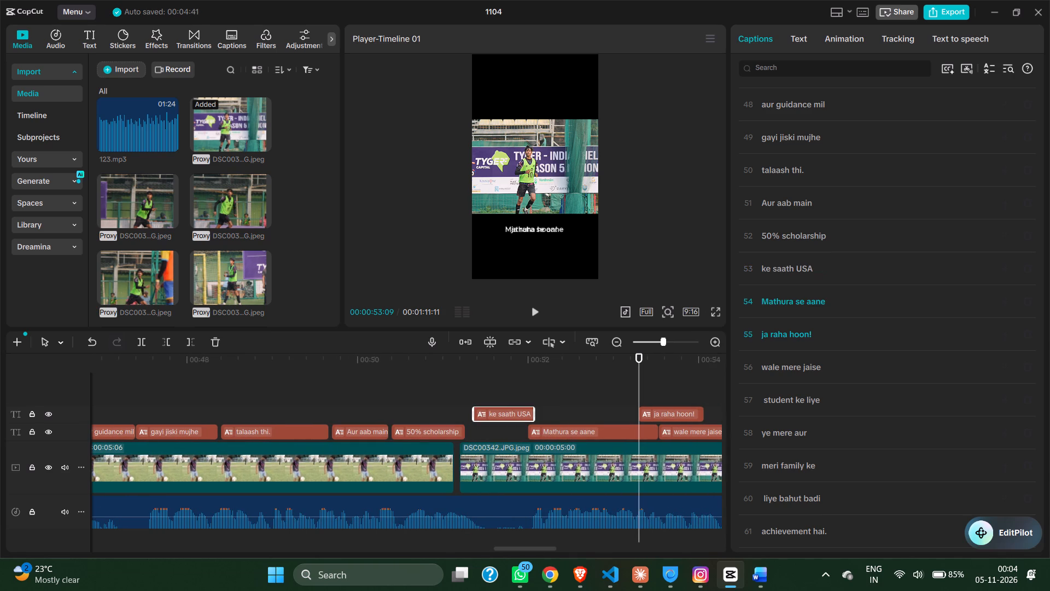
click(560, 428)
drag(526, 431, 611, 439)
drag(501, 418, 491, 441)
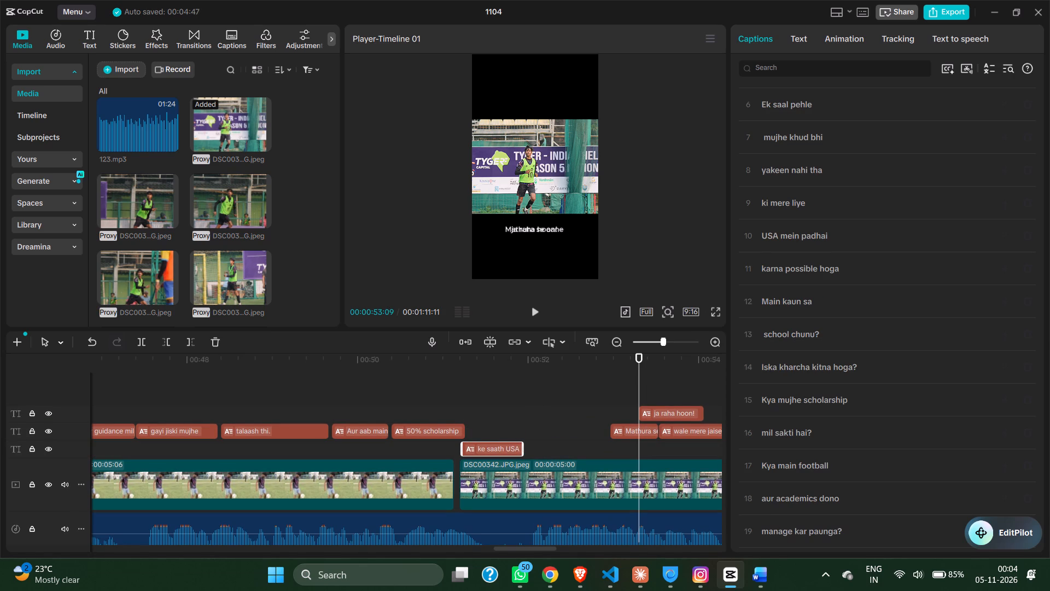
drag(482, 451, 485, 436)
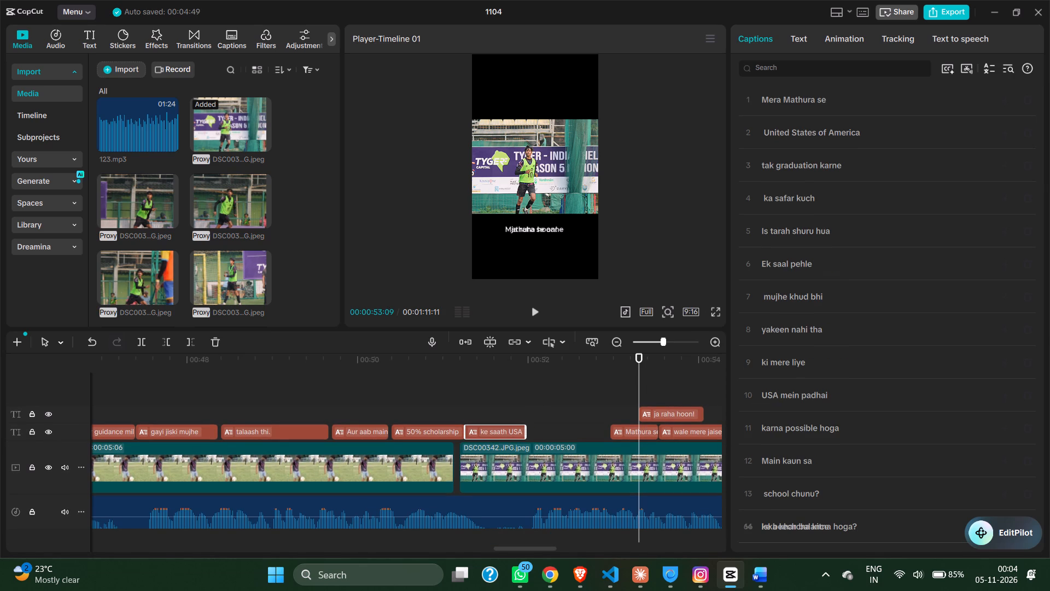
Nudge "50% scholarship", "Aur aab main" and "ke saath USA" slightly earlier to close the gaps between these captions.
drag(410, 434, 405, 437)
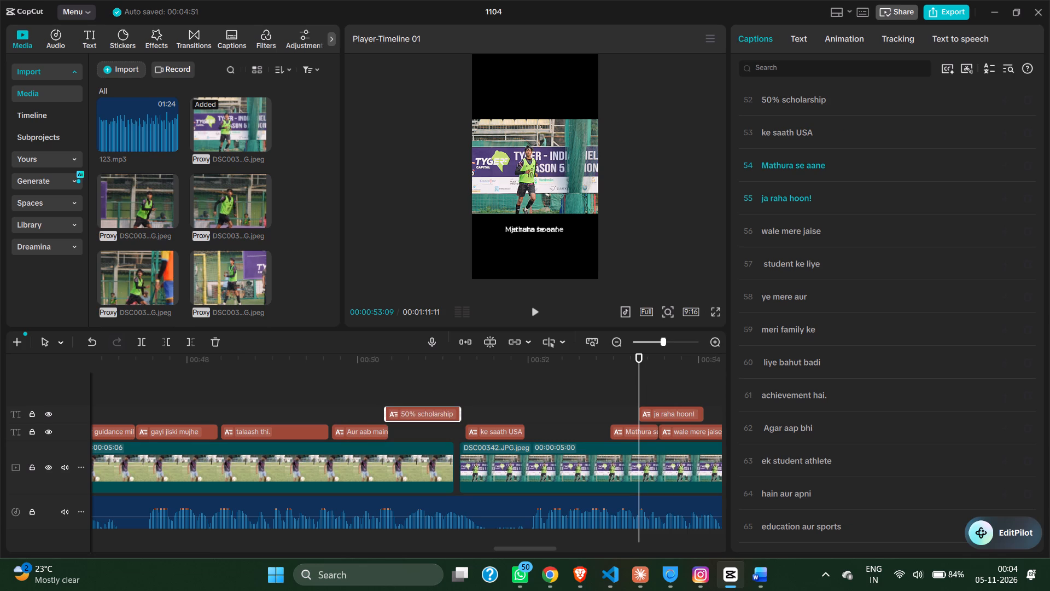
drag(399, 417, 402, 432)
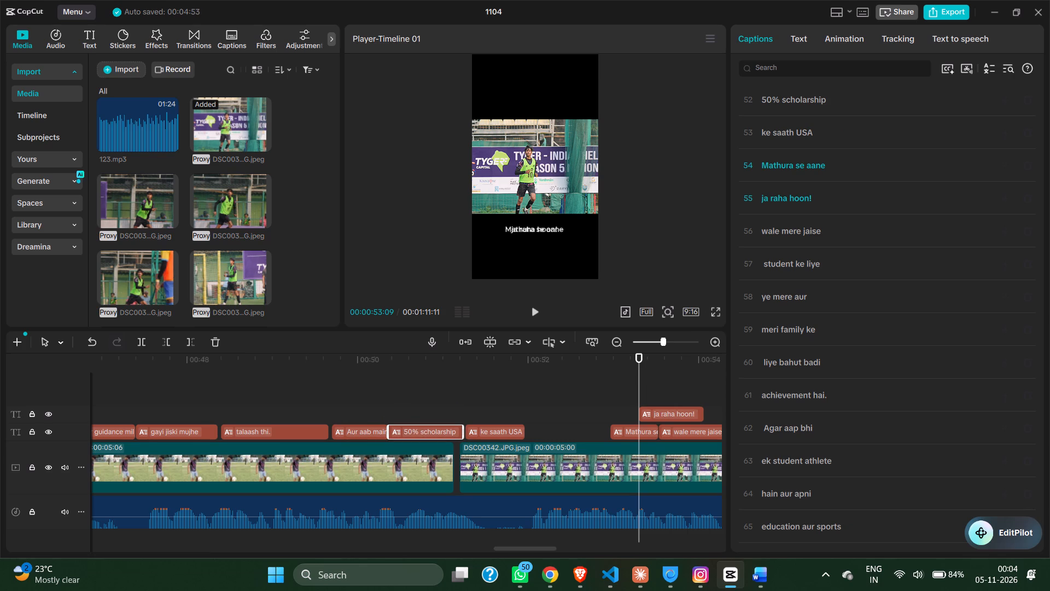
click(349, 432)
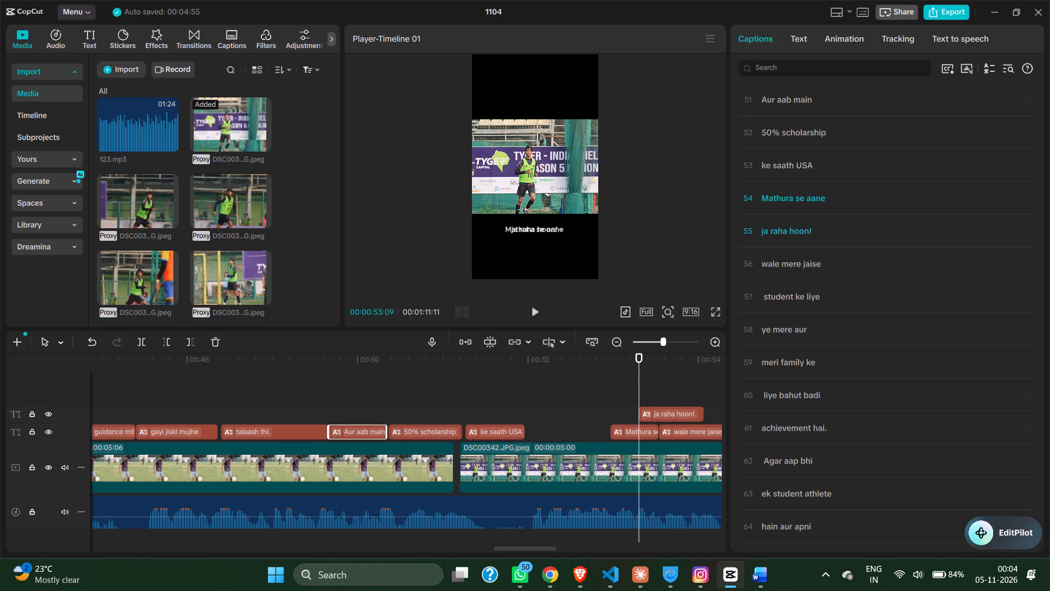
click(394, 431)
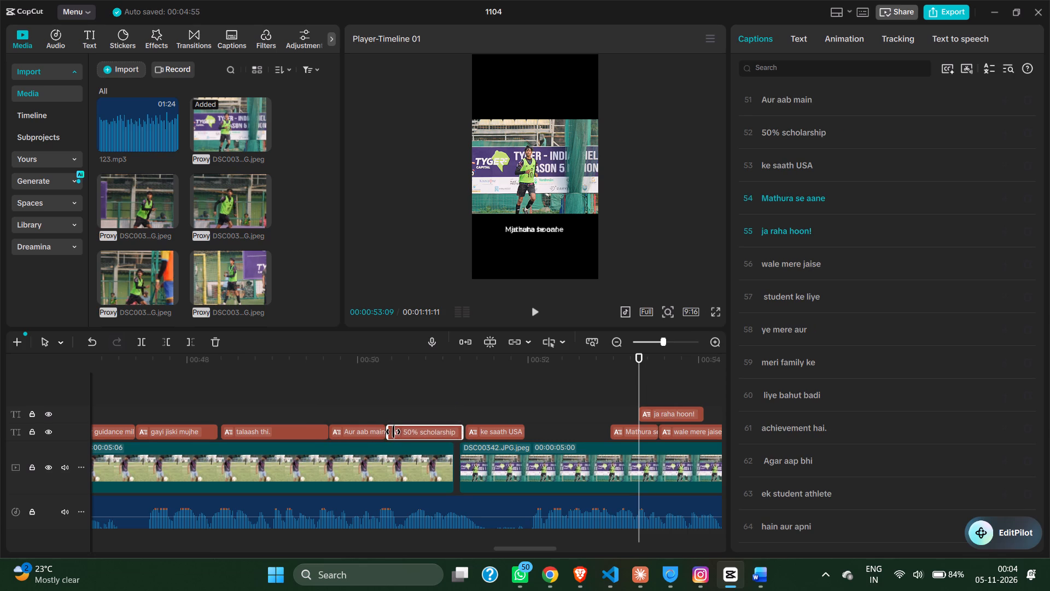
drag(475, 432, 470, 432)
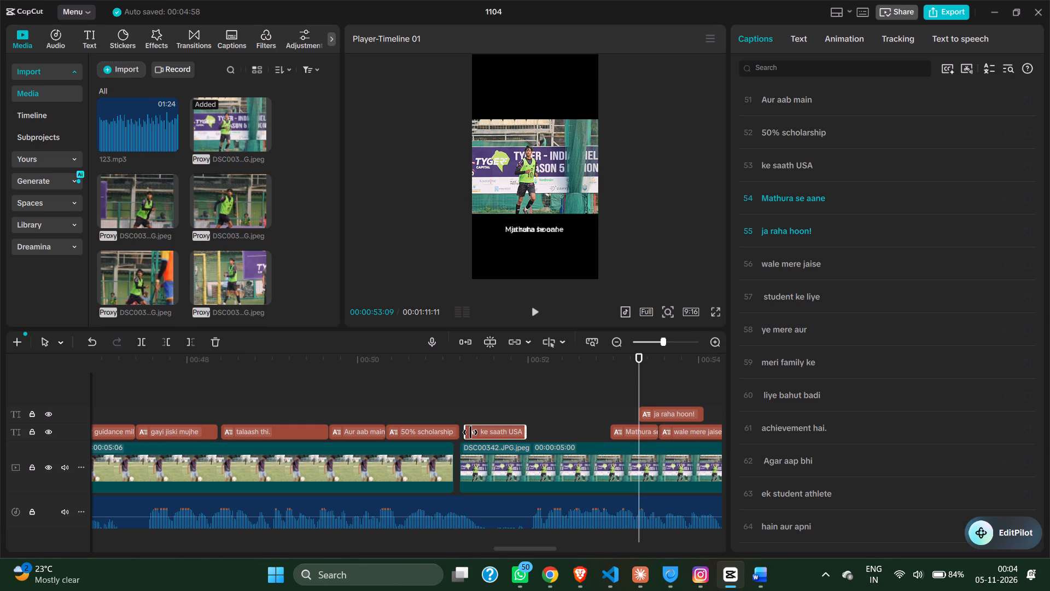
drag(470, 432, 469, 432)
Shift the DSC00342 photo clip slightly earlier on the main video track so it directly follows the IMG_3464 clip.
drag(477, 459, 469, 459)
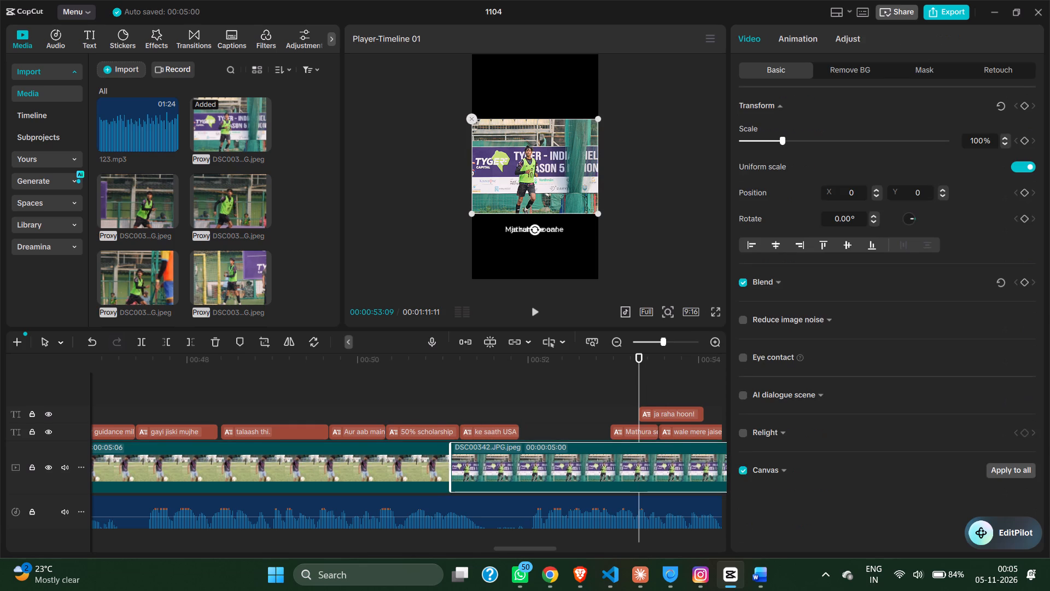
drag(469, 459, 469, 459)
drag(506, 461, 504, 505)
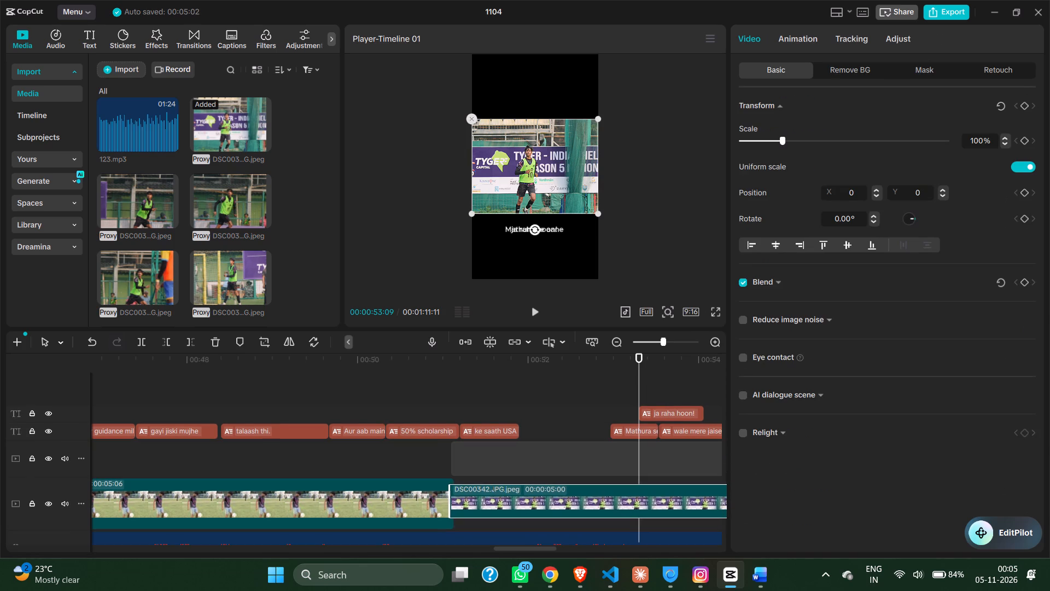
drag(504, 505, 510, 511)
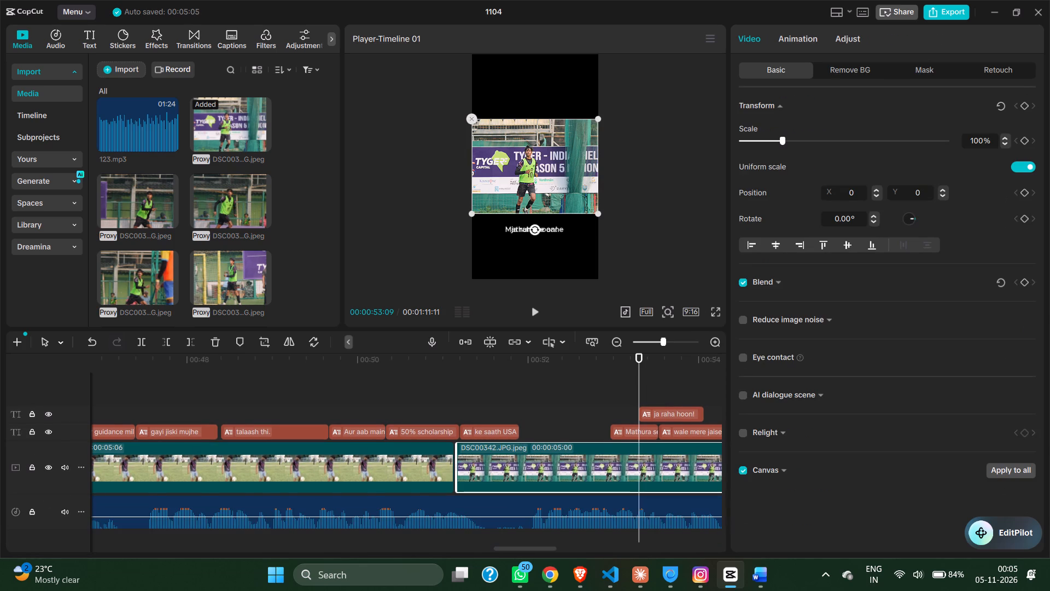
click(495, 482)
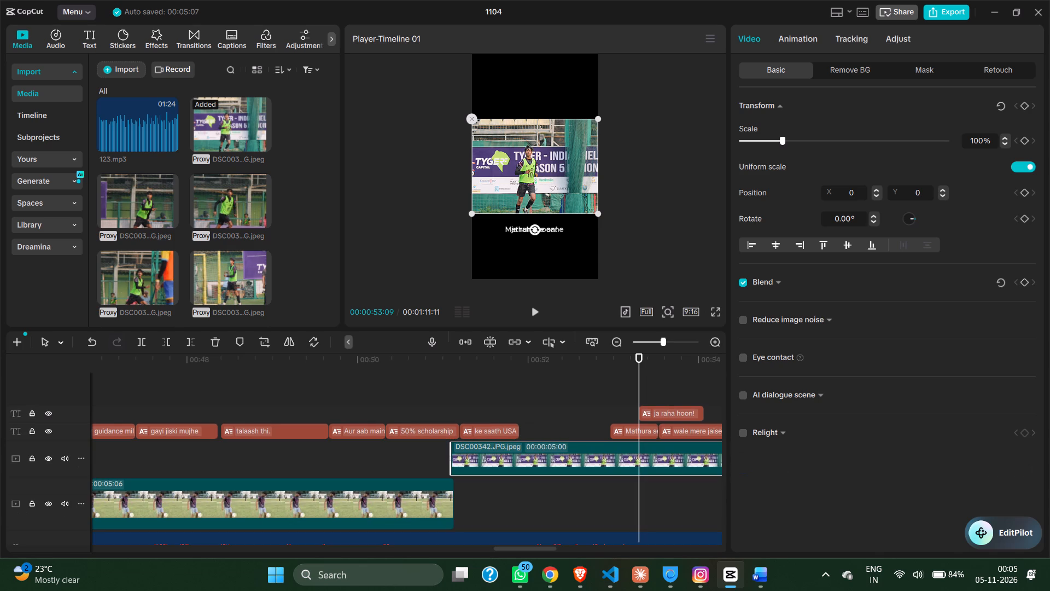
drag(481, 465, 483, 497)
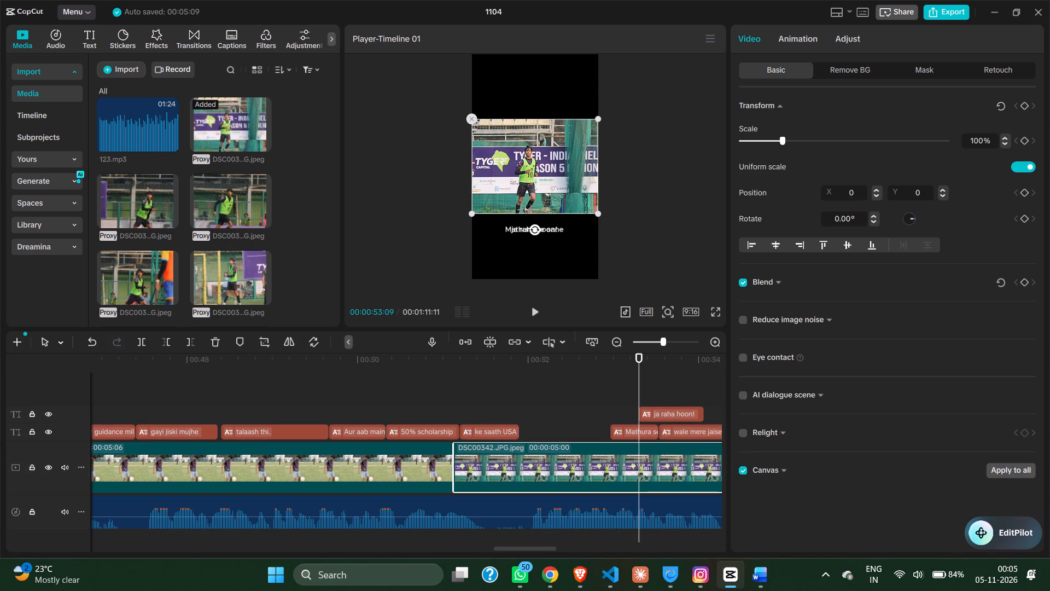
Move "ja raha hoon!" into the main caption track after "ke saath USA", at about 52 s, and check the scholarship captions in playback.
drag(660, 408, 575, 416)
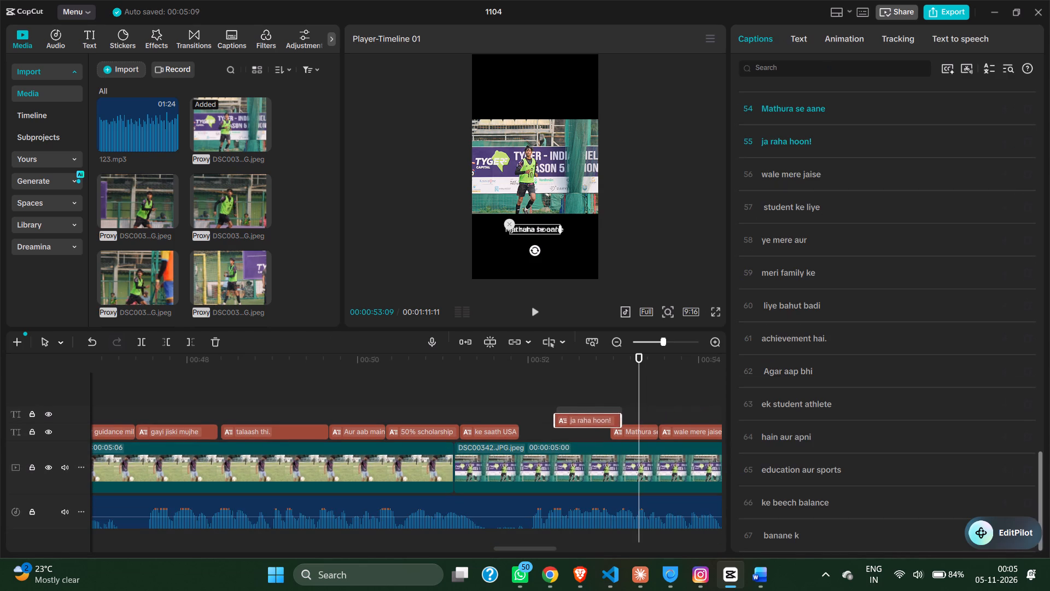
drag(575, 416, 544, 429)
drag(637, 372, 616, 373)
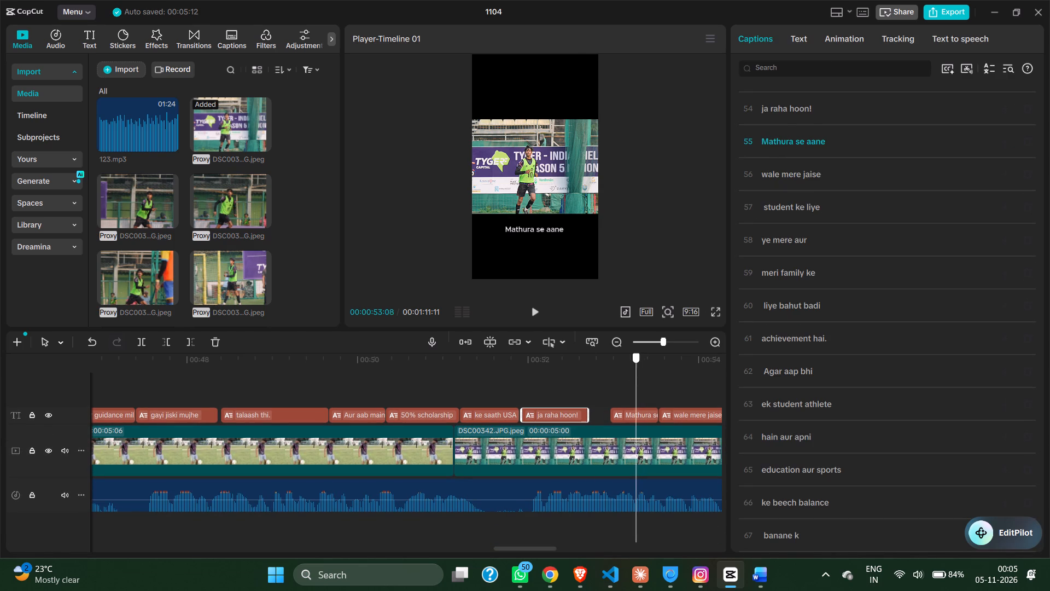
drag(616, 373, 433, 392)
click(535, 313)
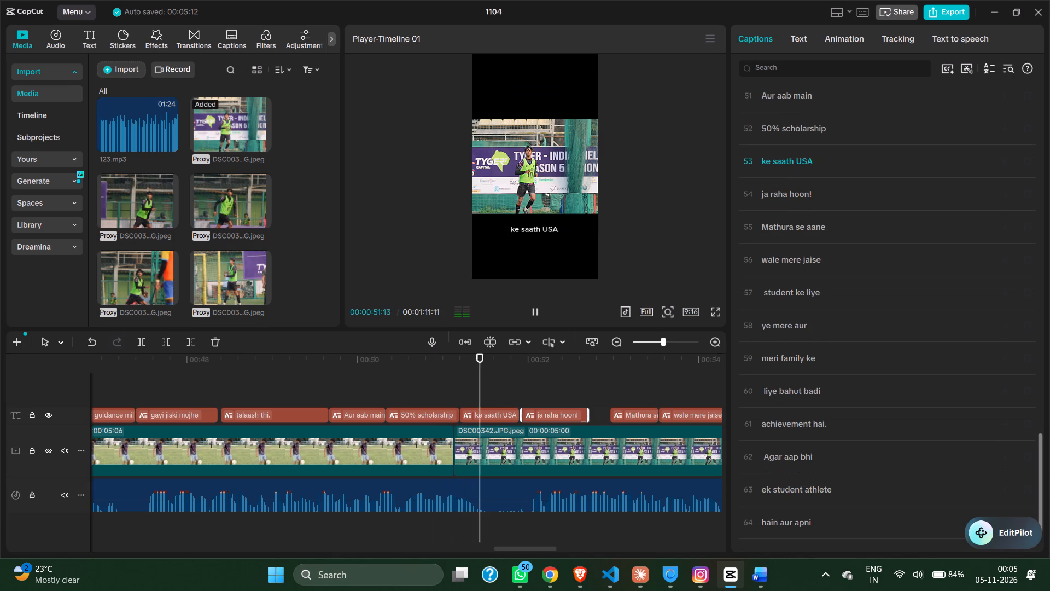
click(535, 313)
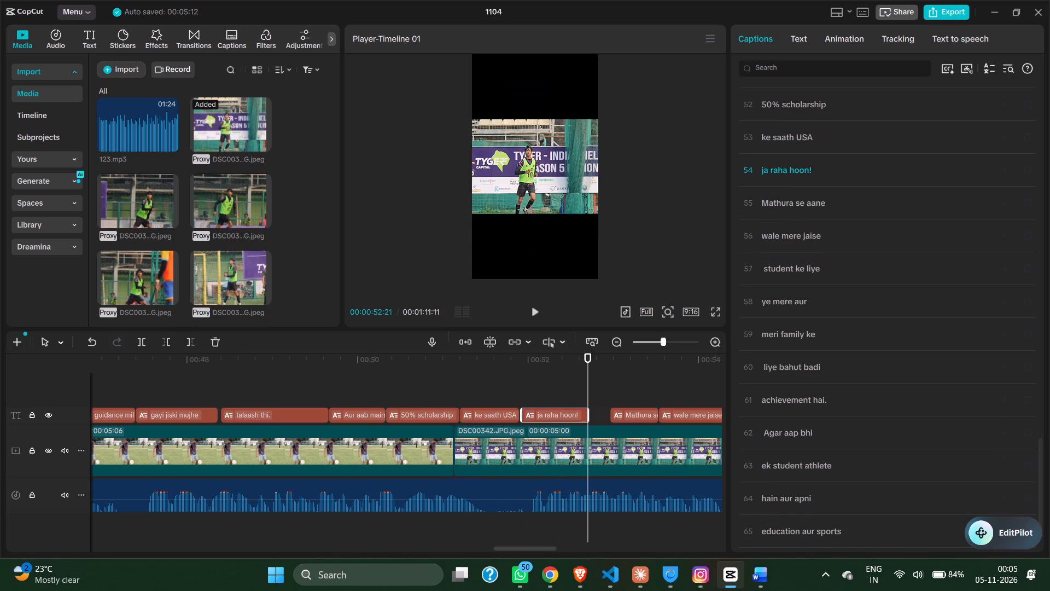
Trim the end of "gayi jiski mujhe", move "talaash thi." up behind it, and shorten "talaash thi." to end at about 49 s.
click(627, 414)
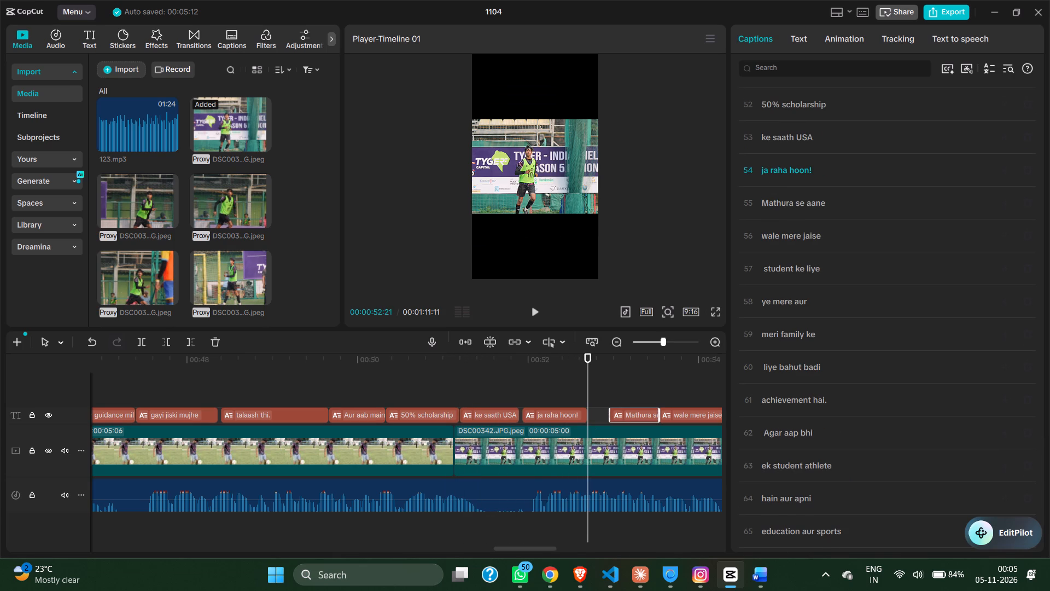
scroll(111, 442, right, 1)
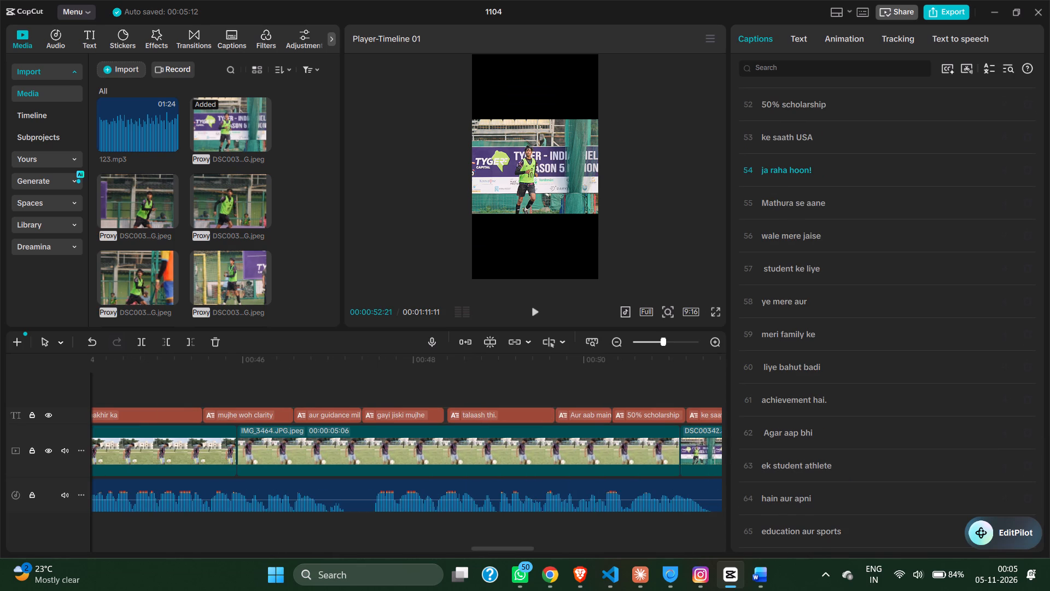
click(440, 418)
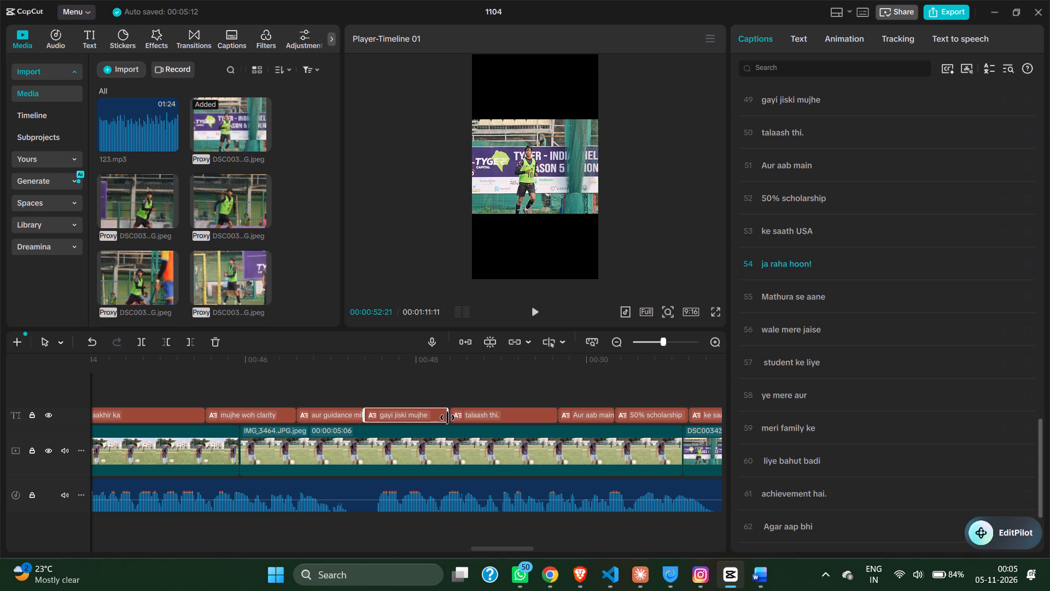
drag(447, 418, 434, 418)
drag(464, 416, 452, 416)
drag(547, 413, 487, 425)
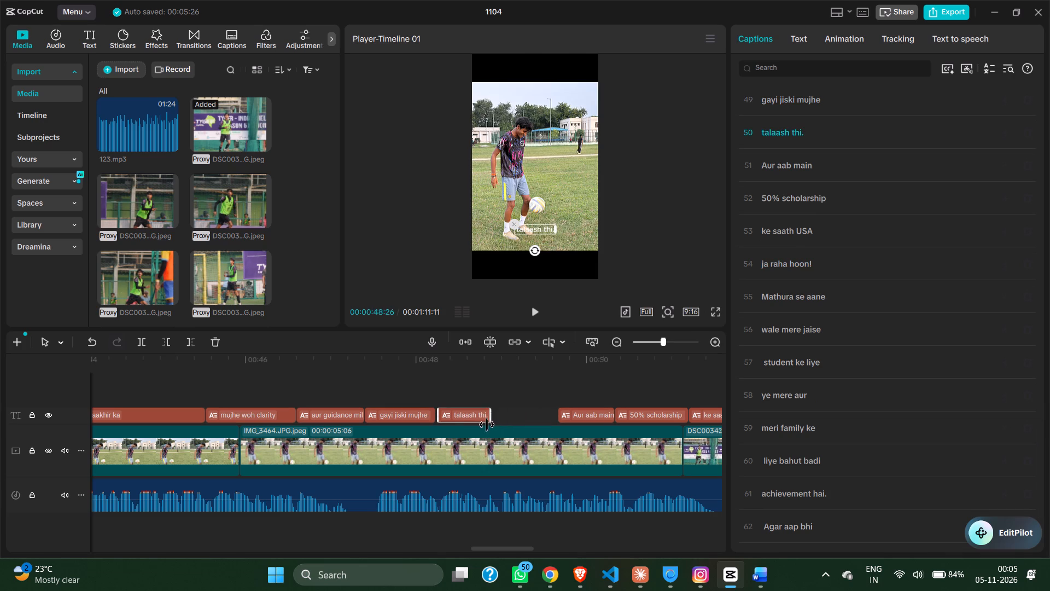
drag(487, 425, 498, 424)
Shift "Aur aab main", "50% scholarship", "ke saath USA" and "ja raha hoon!" earlier so they run in sequence from about 49 s.
drag(570, 414, 518, 417)
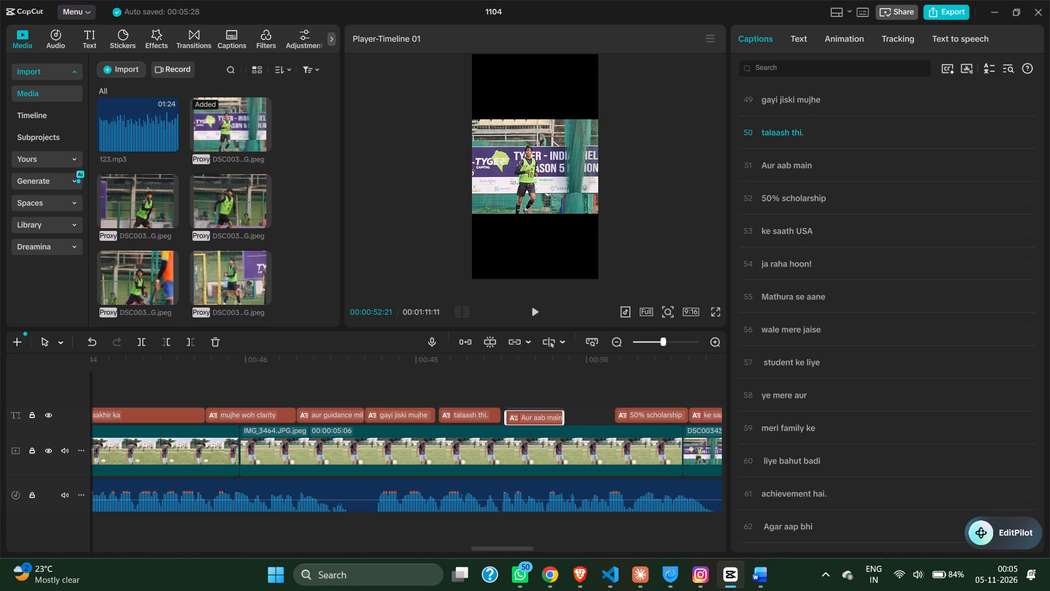
drag(518, 417, 517, 415)
drag(637, 414, 582, 415)
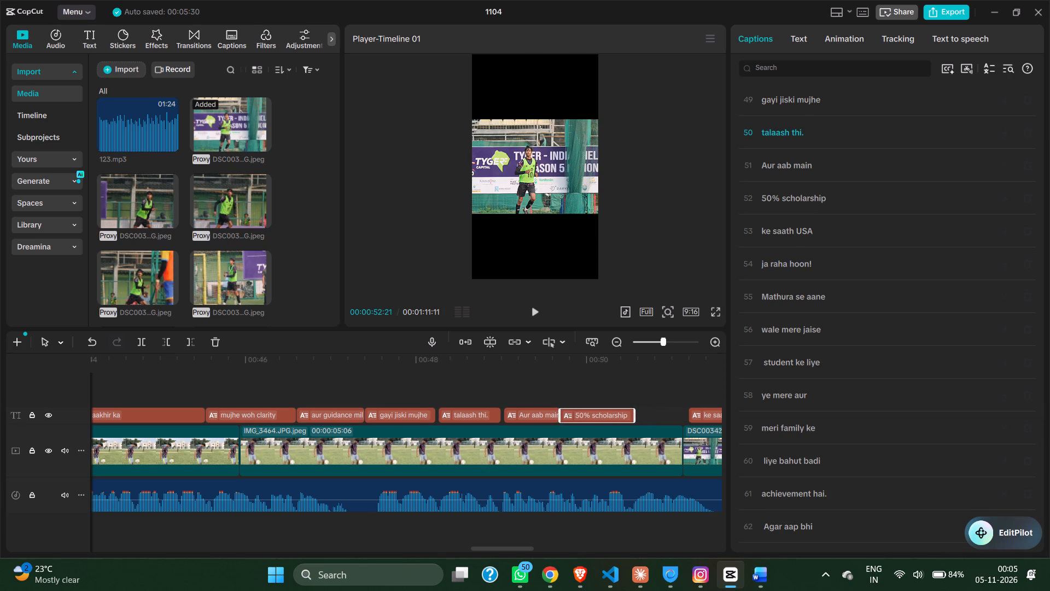
drag(582, 415, 584, 415)
drag(708, 413, 655, 414)
scroll(655, 414, left, 1)
drag(643, 414, 598, 416)
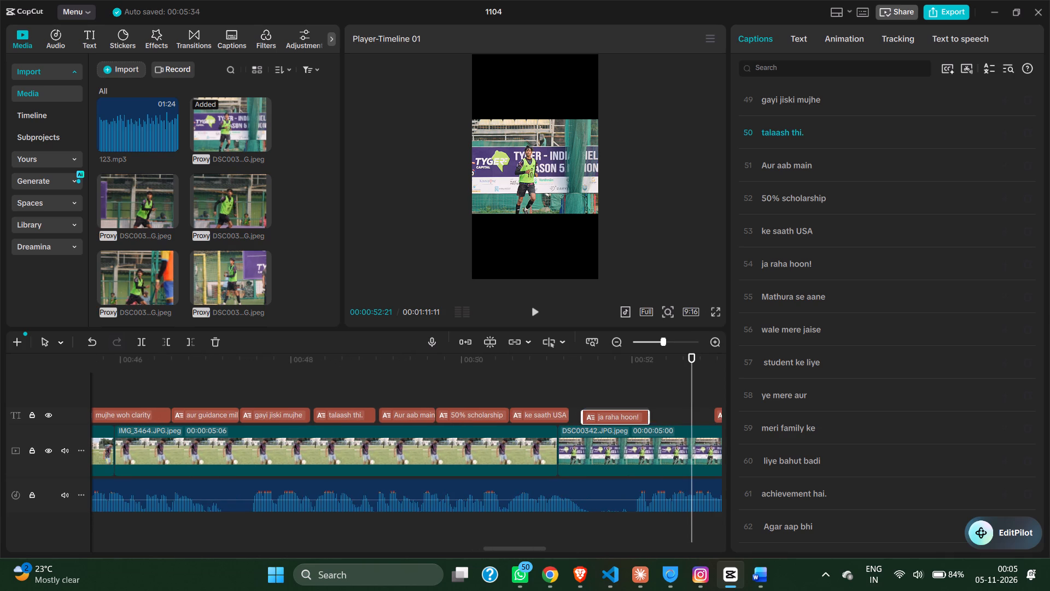
drag(598, 416, 589, 415)
Extend the start of "Mathura se aane" back to about 52.1 s, just after "ja raha hoon!".
scroll(687, 414, left, 1)
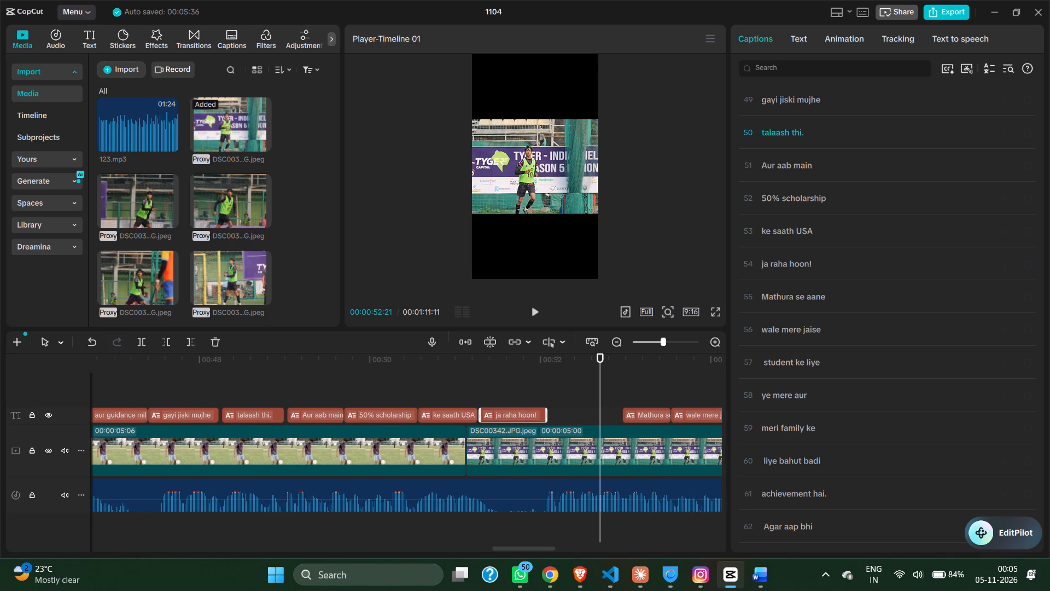
click(632, 414)
drag(620, 417, 569, 426)
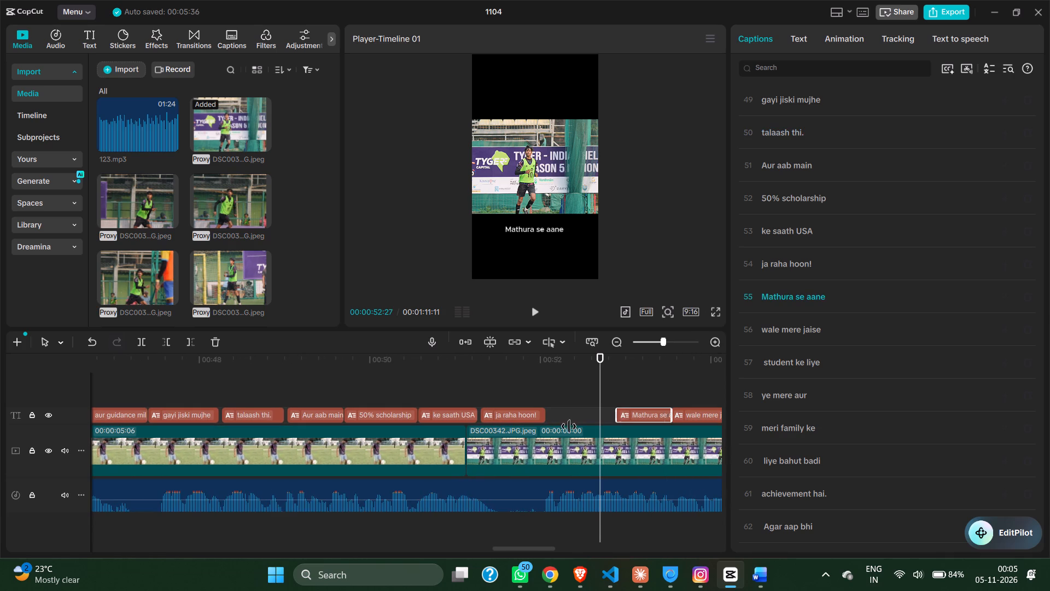
drag(569, 426, 552, 425)
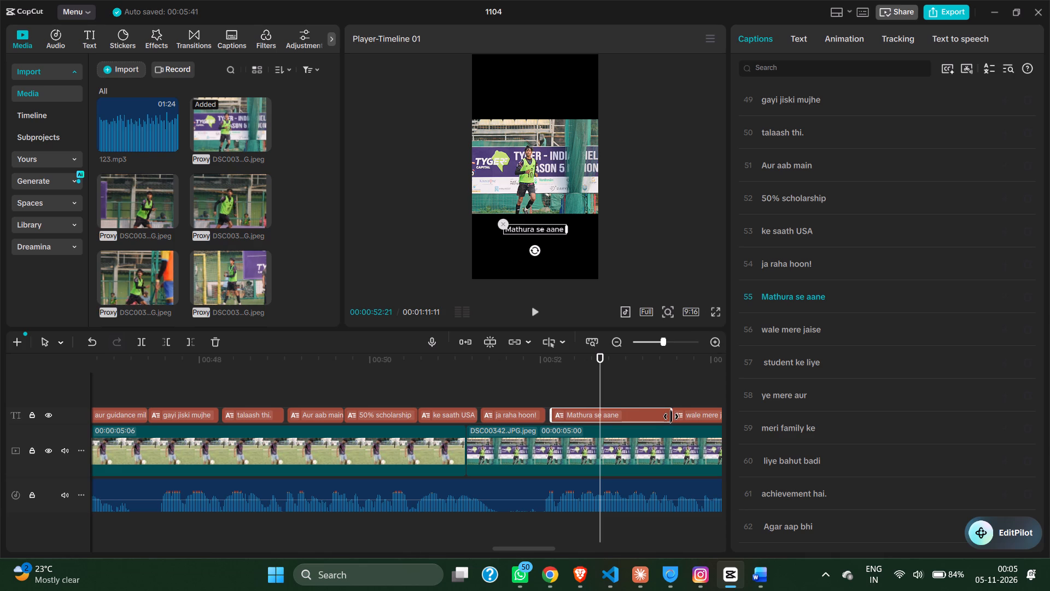
Shorten "Mathura se aane" to end at about 53 s, then place "wale mere jaise" right behind it, ending at about 53.9 s.
drag(670, 416, 617, 423)
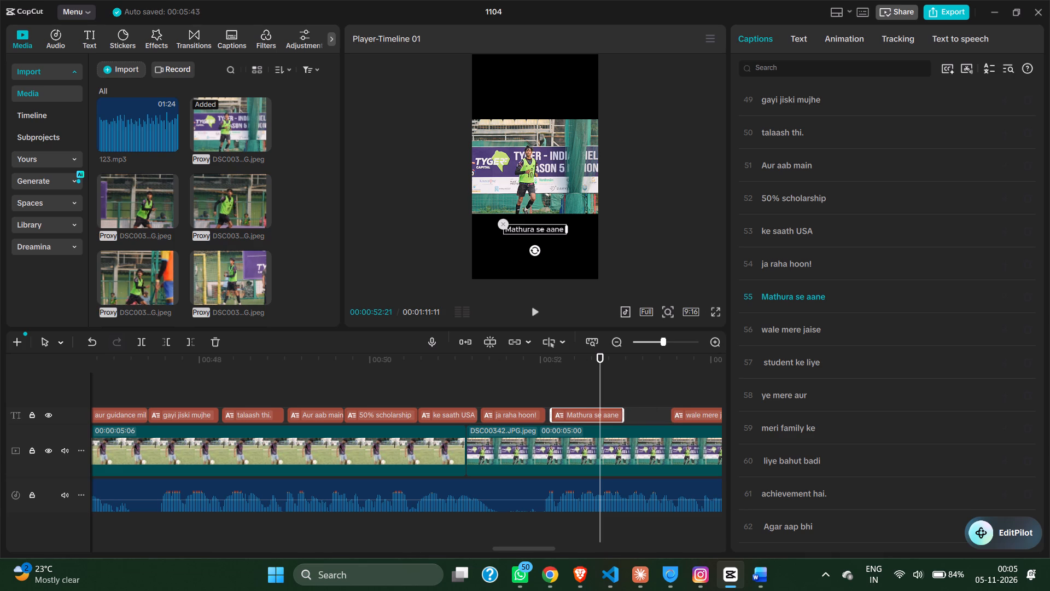
drag(681, 412, 630, 413)
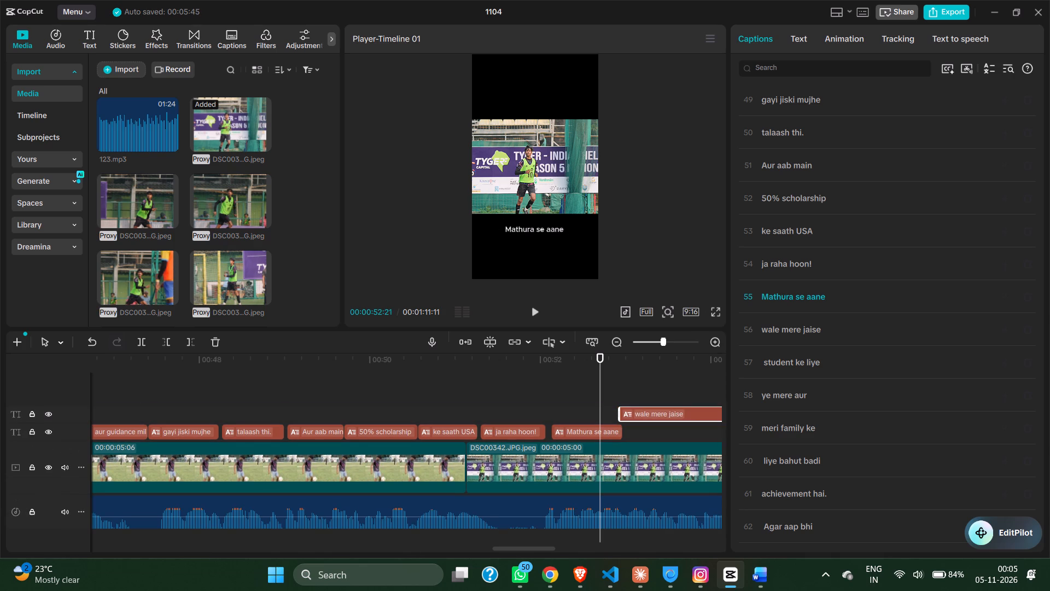
drag(630, 413, 632, 434)
scroll(632, 434, left, 1)
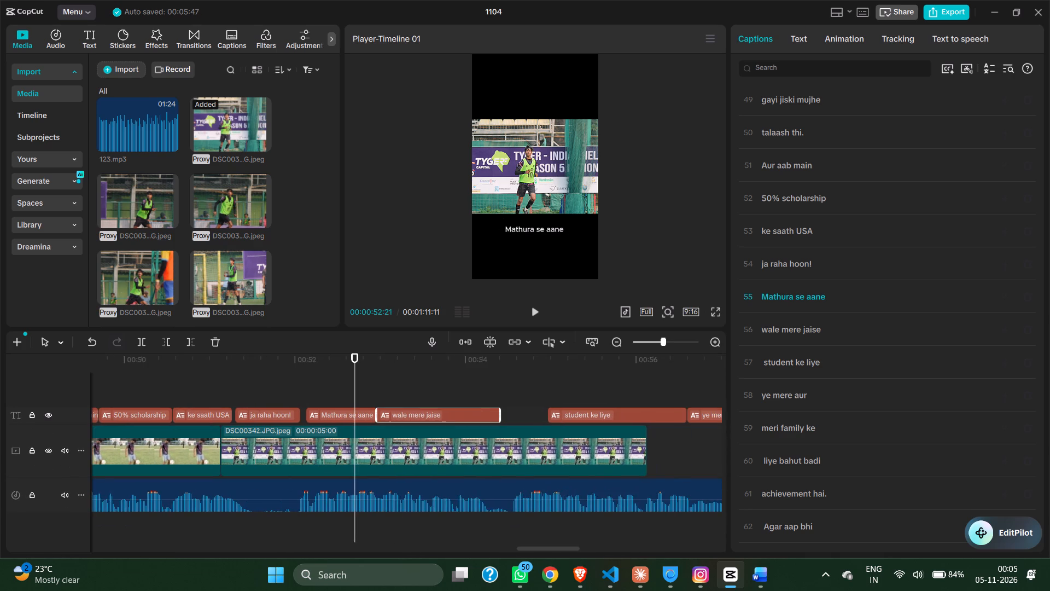
drag(499, 413, 454, 419)
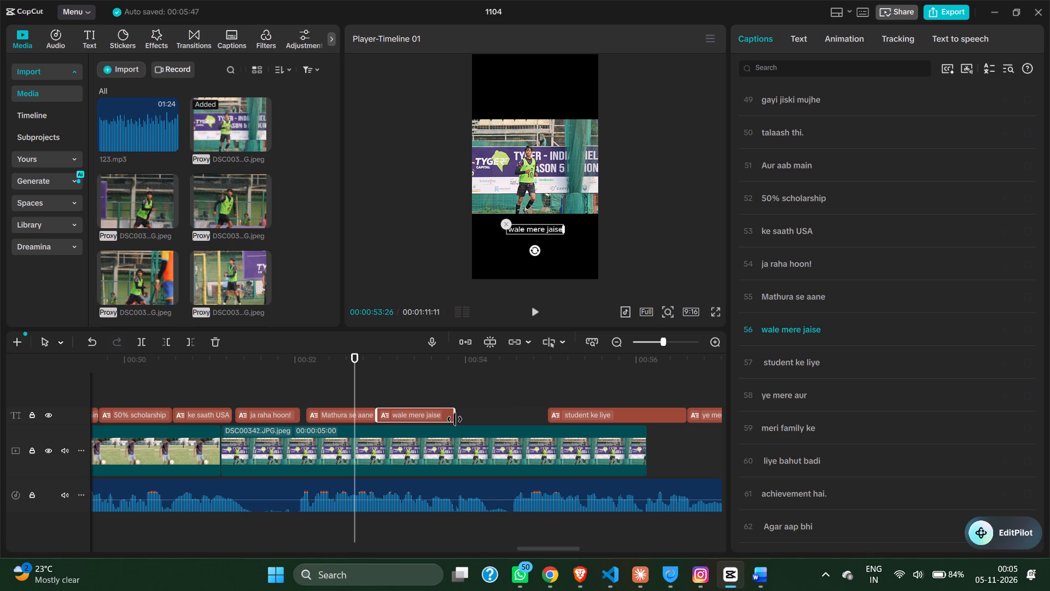
drag(454, 419, 457, 419)
Move "student ke liye" and "ye mere aur" earlier so they follow "wale mere jaise" back to back.
drag(599, 410, 508, 413)
scroll(508, 413, left, 1)
drag(656, 414, 607, 420)
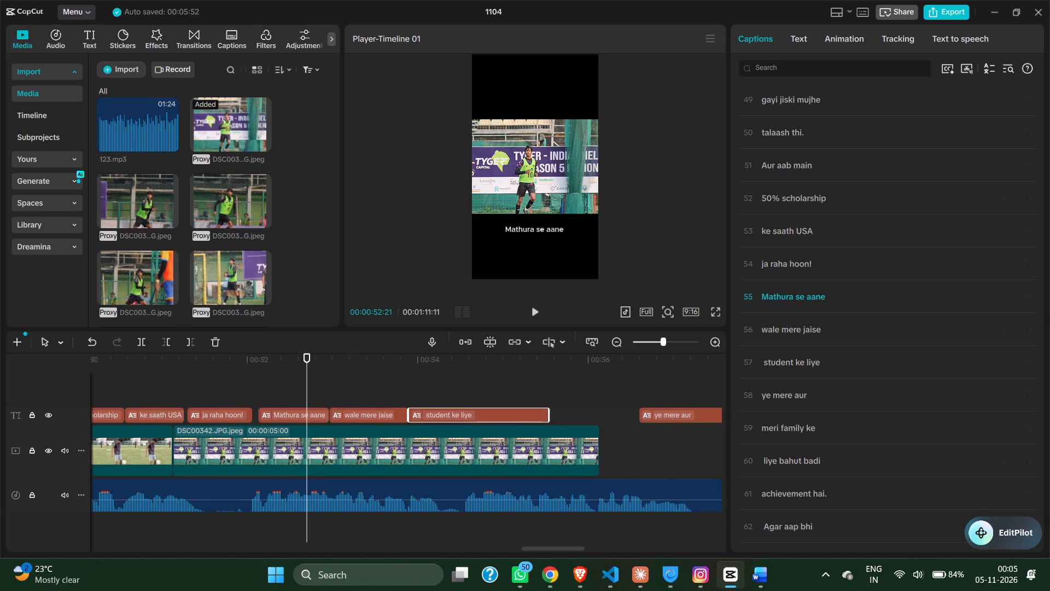
drag(607, 420, 565, 416)
Move "meri family ke" directly behind "ye mere aur" and shorten its end to about 57.5 s.
scroll(565, 416, left, 1)
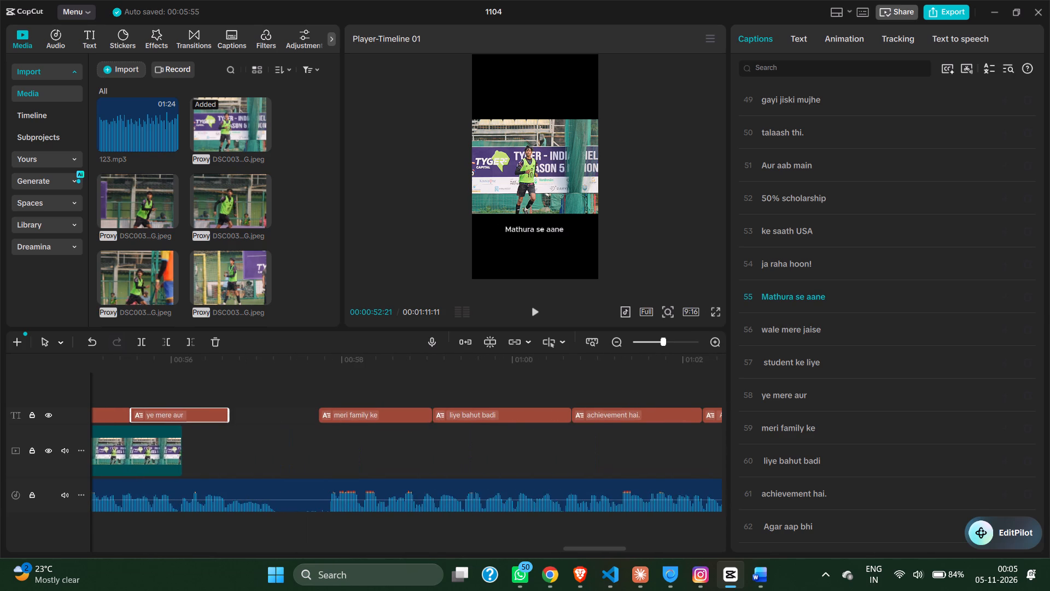
scroll(384, 426, right, 1)
drag(523, 412, 429, 415)
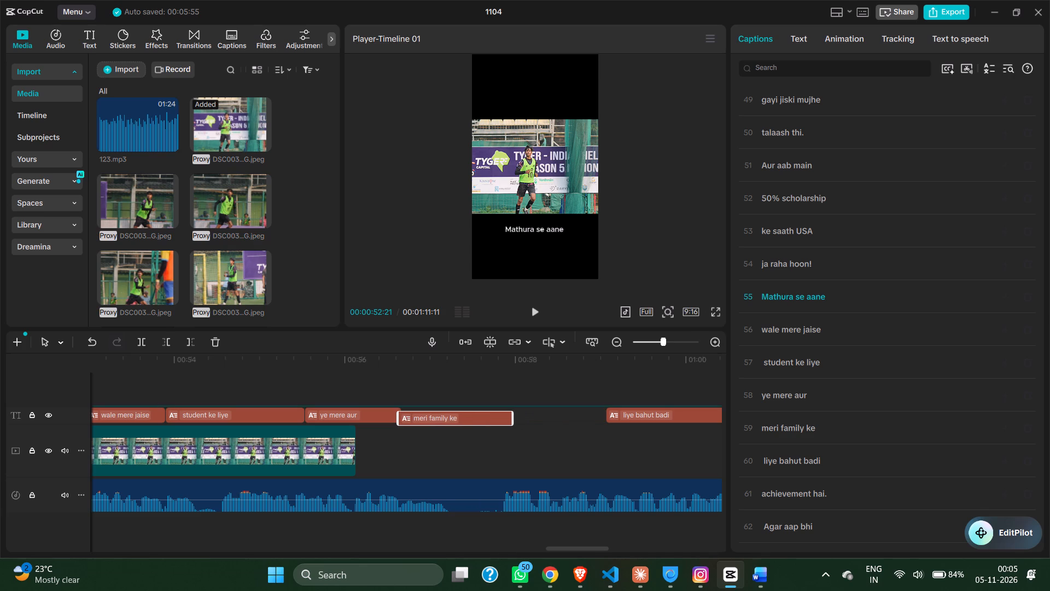
drag(429, 415, 430, 414)
click(430, 414)
drag(430, 414, 433, 433)
drag(513, 419, 471, 421)
Shift "liye bahut badi", "achievement hai." and "Agar aap bhi" earlier so they run in sequence from about 57.5 s.
drag(633, 417, 486, 427)
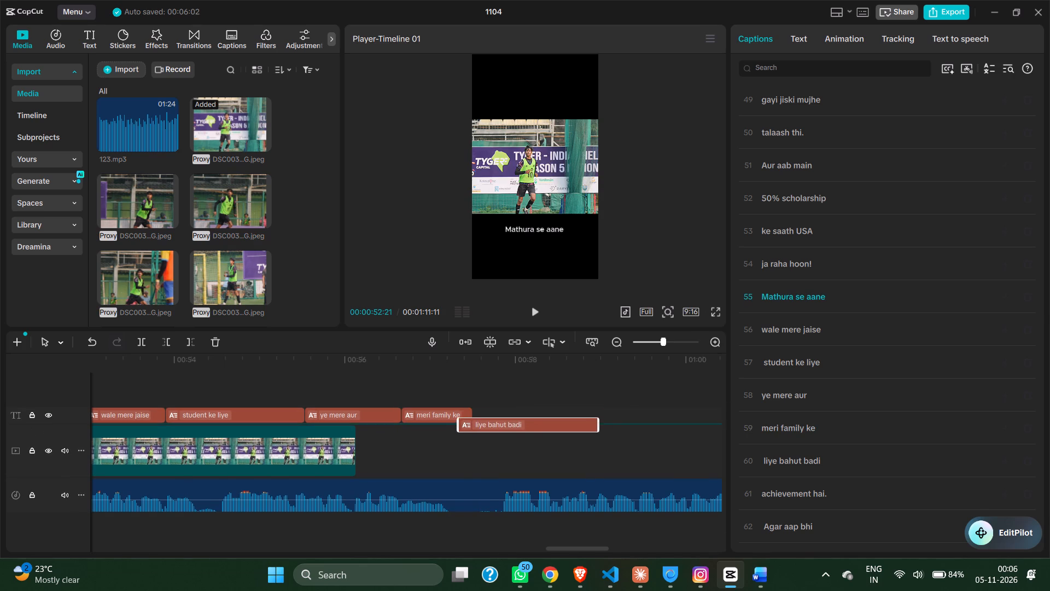
drag(486, 427, 498, 420)
scroll(498, 420, left, 1)
drag(587, 412, 551, 413)
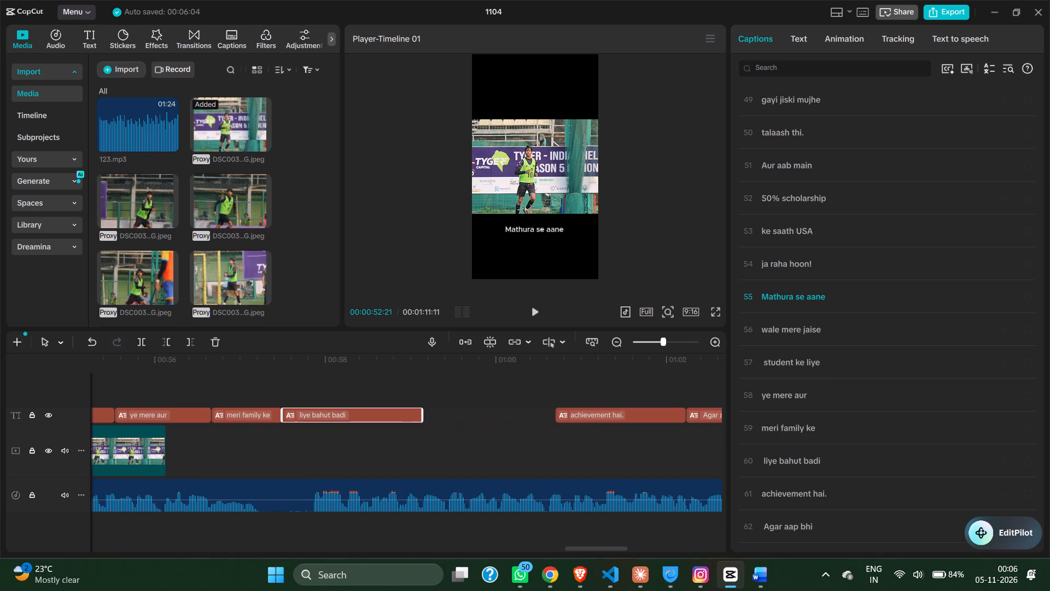
drag(551, 413, 450, 413)
drag(450, 413, 455, 430)
scroll(455, 430, left, 1)
drag(652, 408, 527, 415)
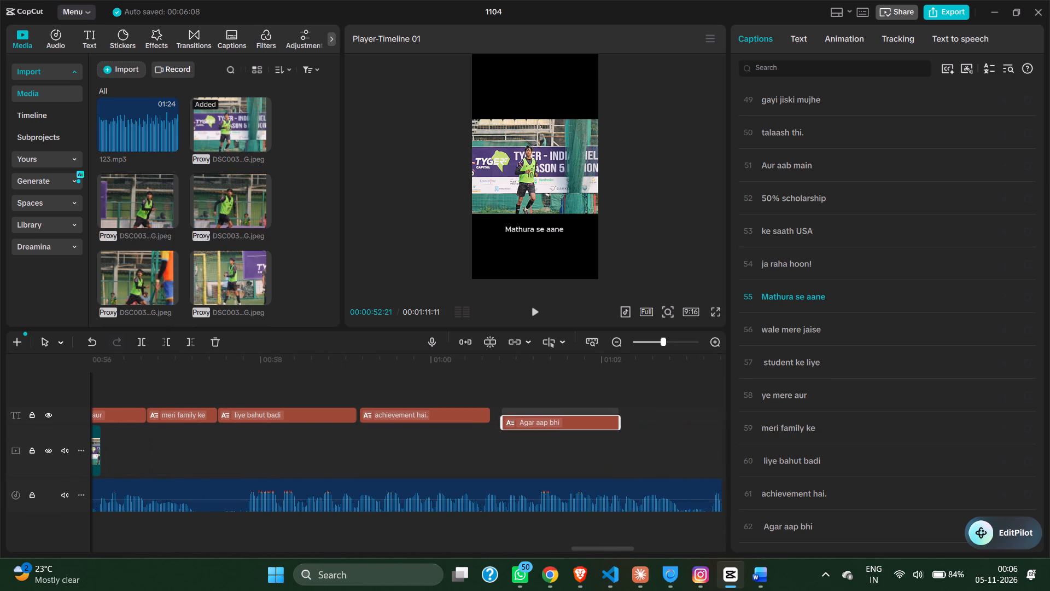
drag(527, 415, 524, 413)
Shift "ek student athlete", "hain aur apni" and "education aur sports" earlier so they run in sequence from about 1:02.
scroll(524, 413, left, 1)
click(524, 413)
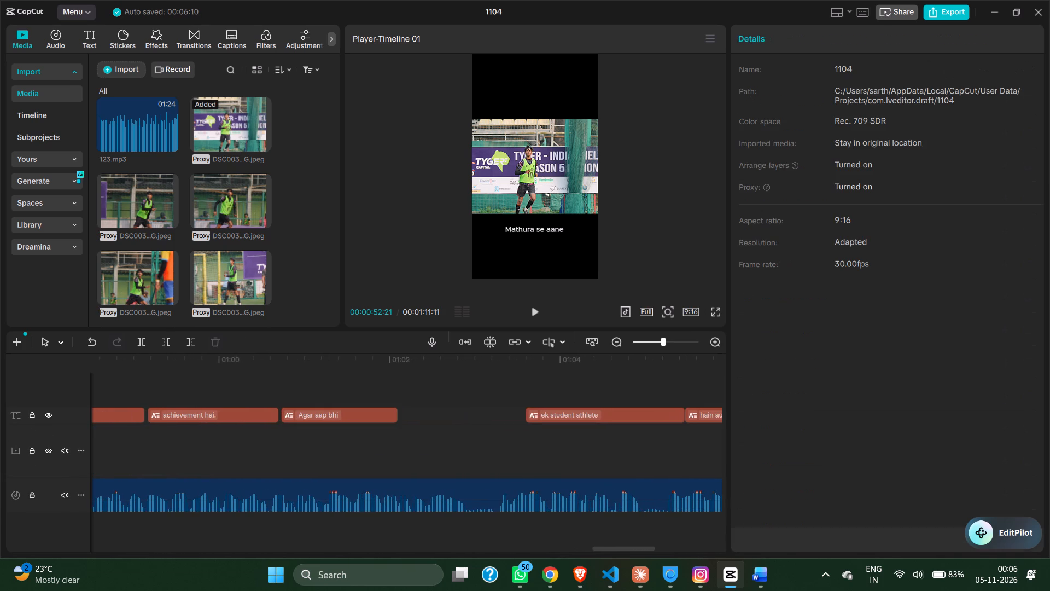
click(550, 413)
drag(550, 413, 428, 414)
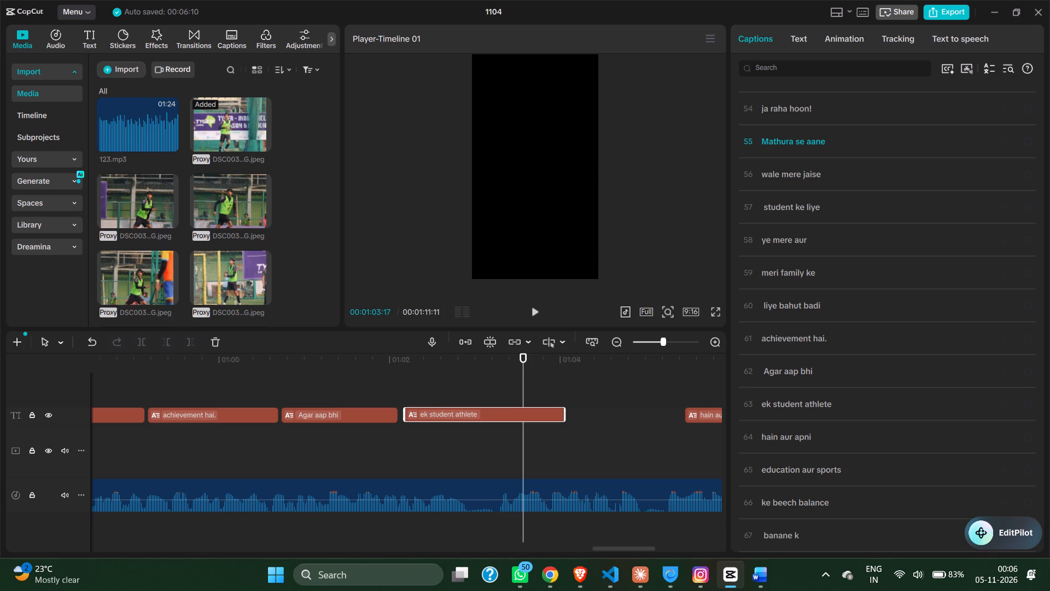
drag(428, 414, 422, 415)
scroll(422, 415, left, 1)
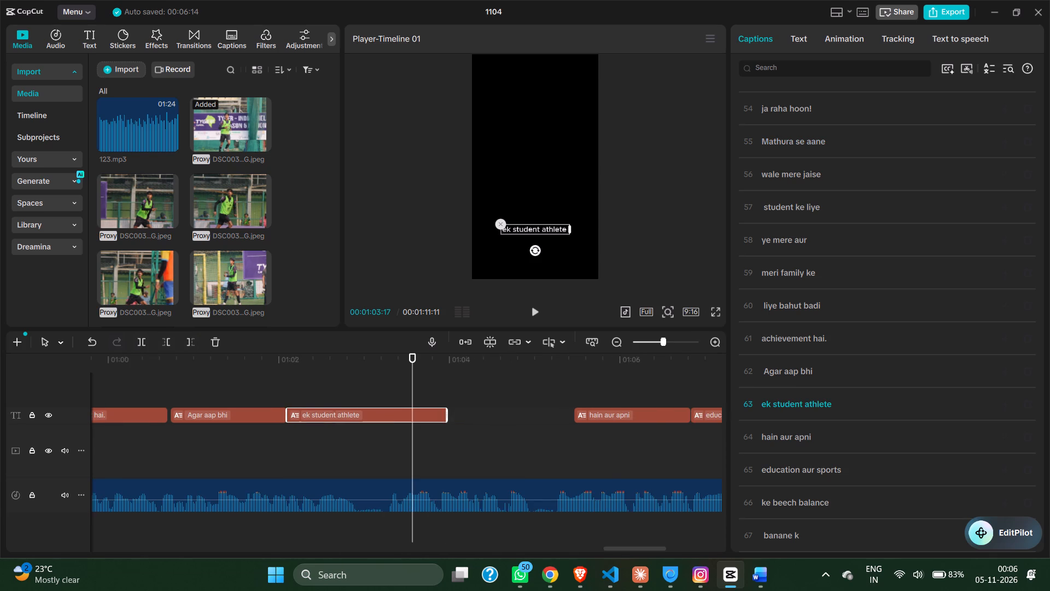
click(604, 411)
drag(604, 411, 472, 411)
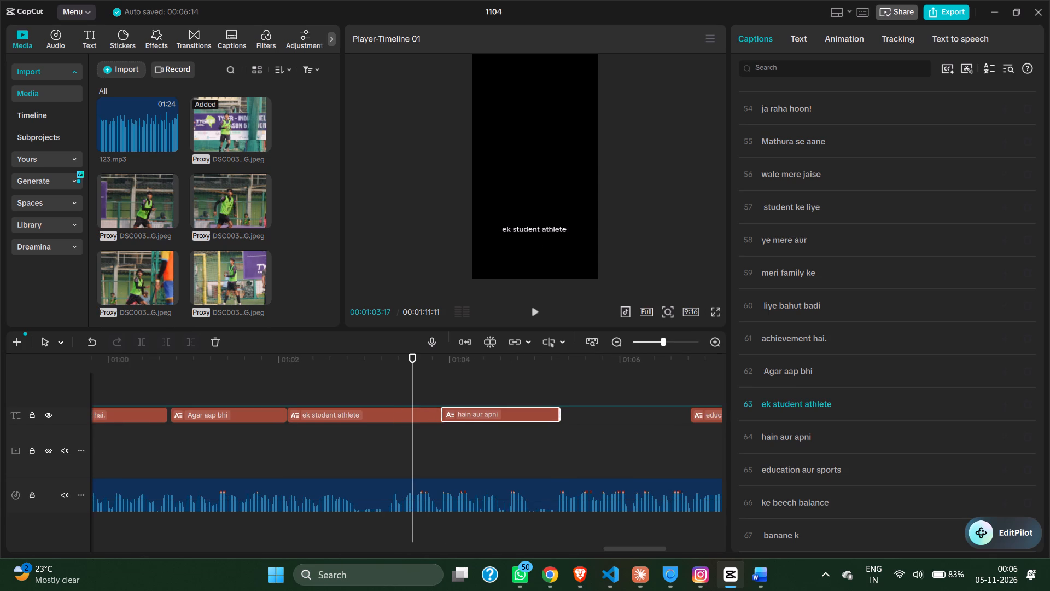
drag(472, 411, 473, 411)
drag(473, 411, 479, 430)
click(668, 413)
drag(668, 413, 539, 413)
drag(539, 413, 544, 422)
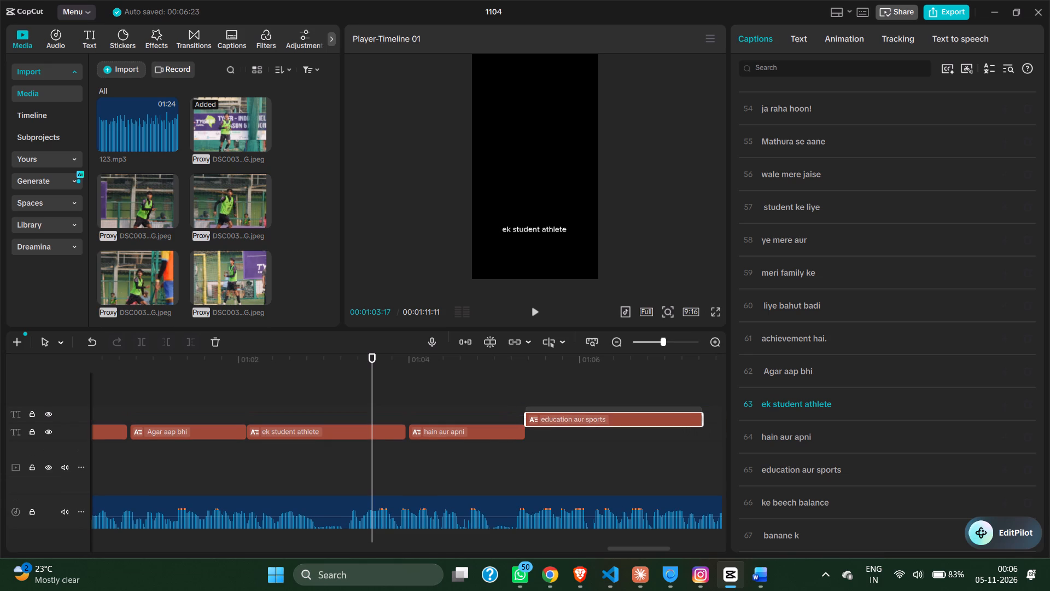
drag(544, 422, 542, 428)
Move "ke beech balance" and "banane k" up in sequence behind "education aur sports", starting at about 1:07.5.
scroll(542, 428, left, 1)
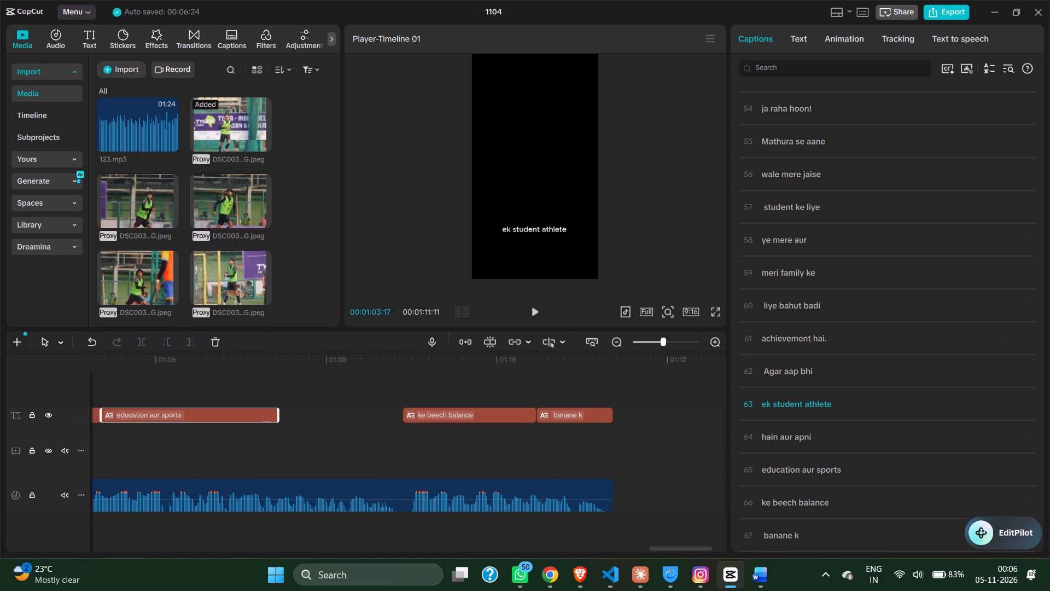
drag(476, 424, 469, 424)
click(476, 413)
drag(476, 413, 352, 416)
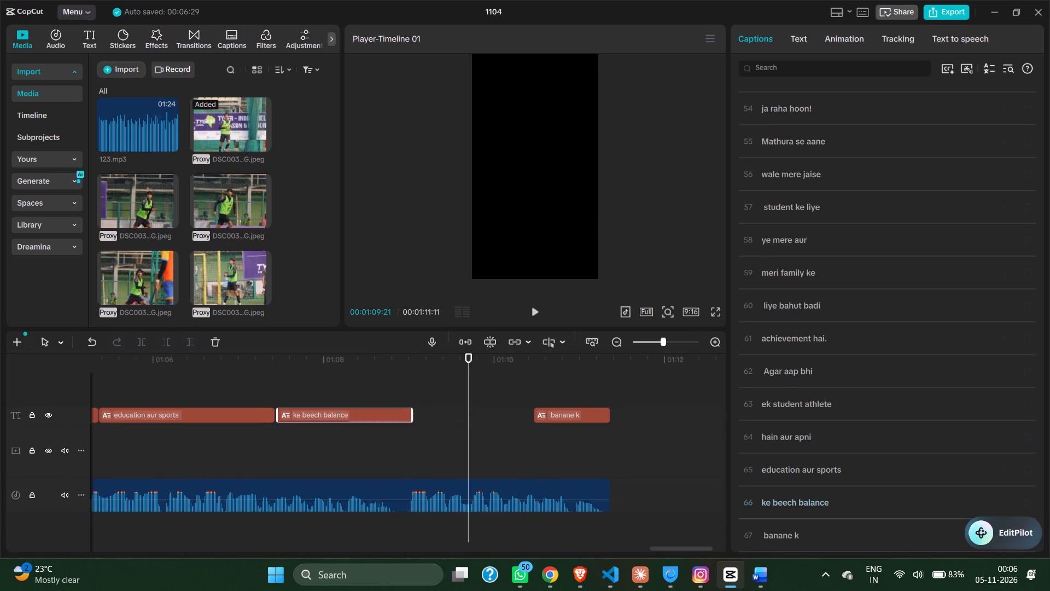
click(569, 414)
drag(569, 414, 528, 419)
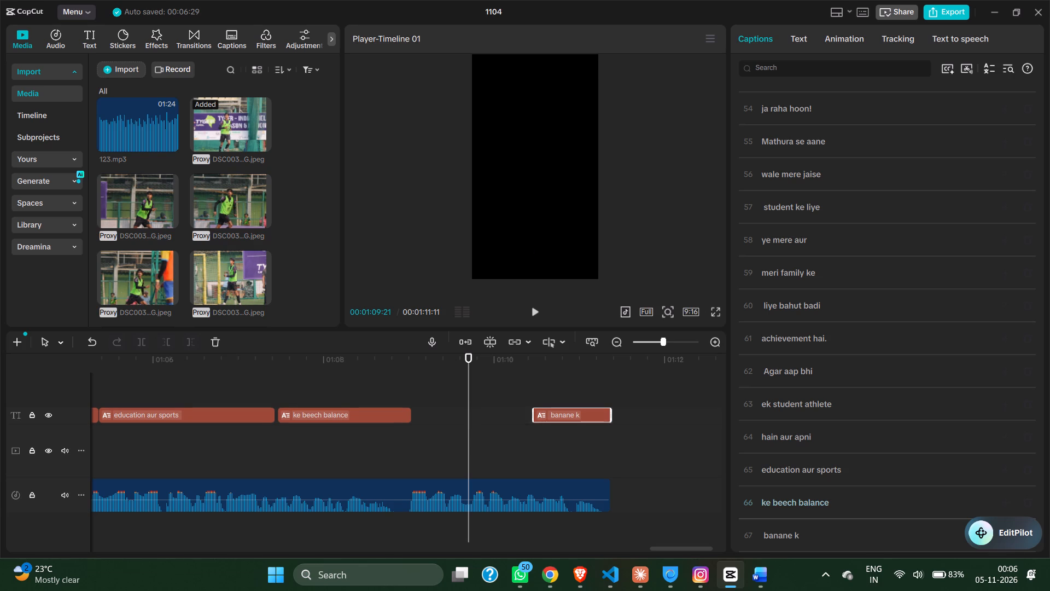
drag(528, 419, 448, 414)
Play the video from the start to about 11 s to check captions and clips against the voice-over.
scroll(448, 414, right, 10)
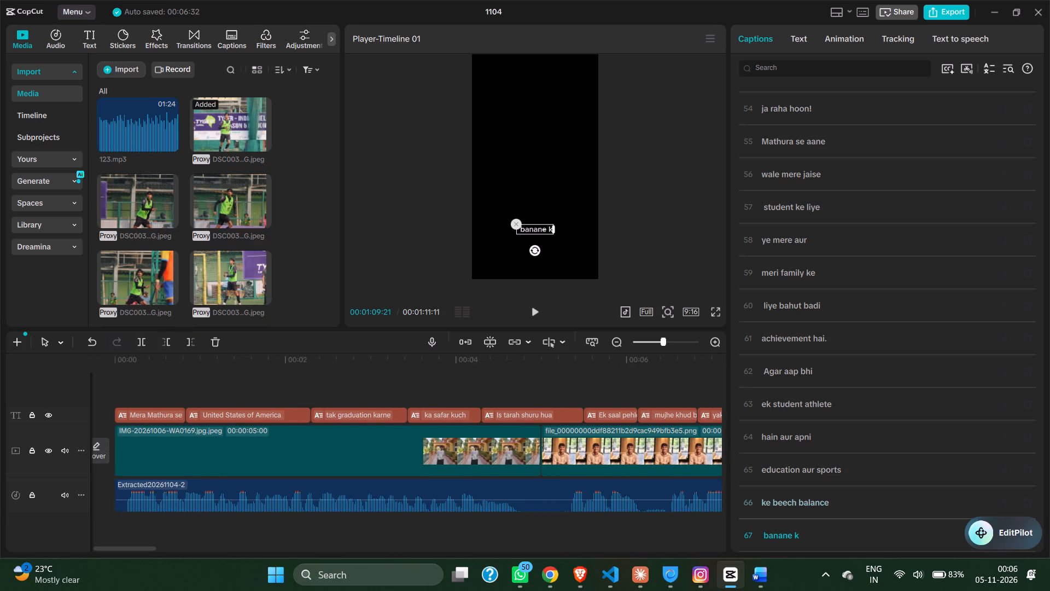
scroll(448, 414, right, 6)
click(121, 391)
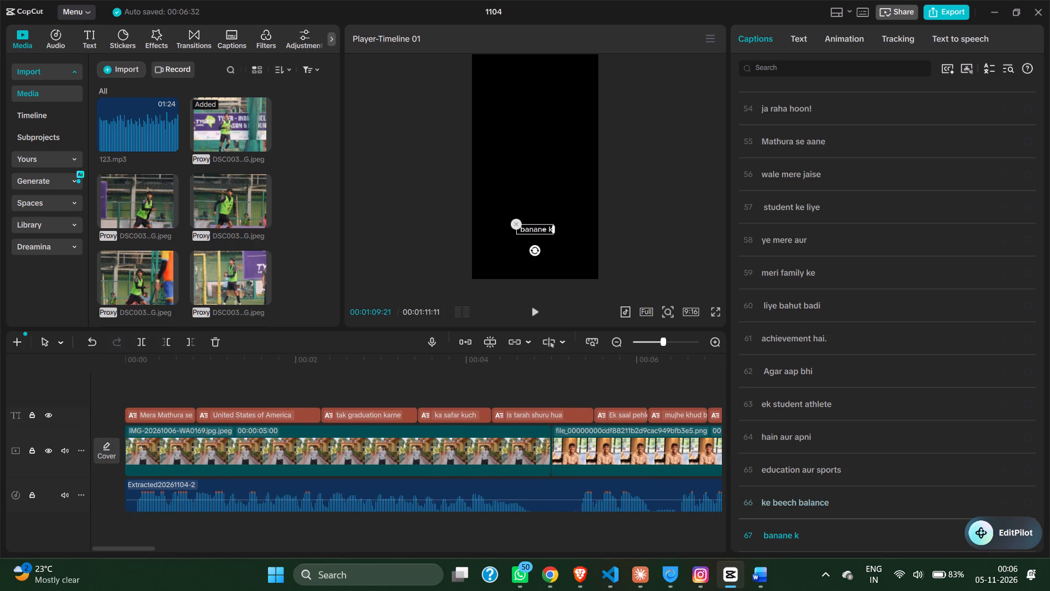
click(157, 391)
click(157, 391)
drag(157, 391, 116, 387)
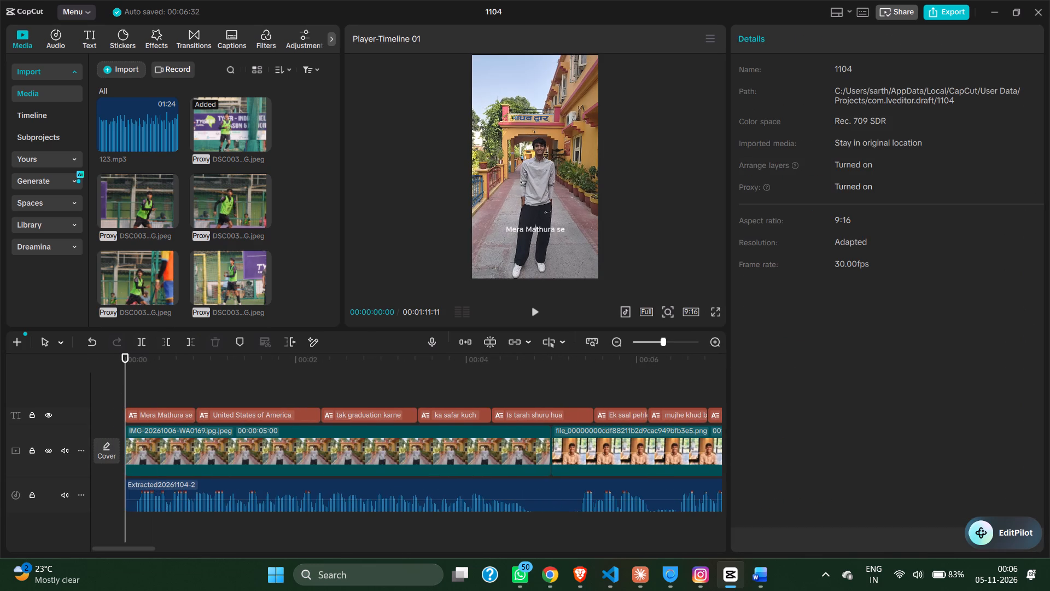
click(534, 312)
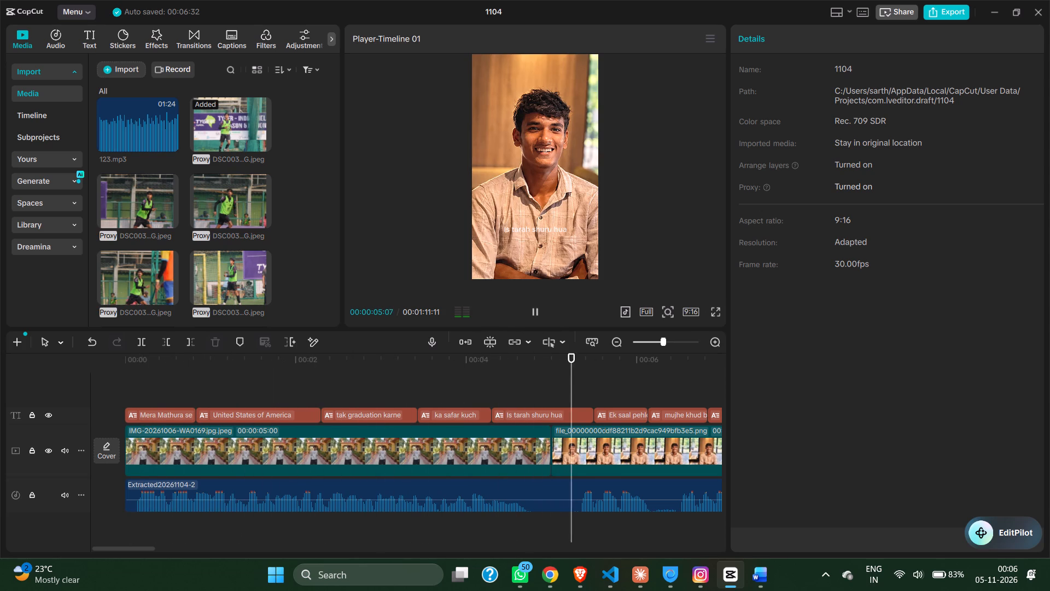
scroll(546, 447, left, 1)
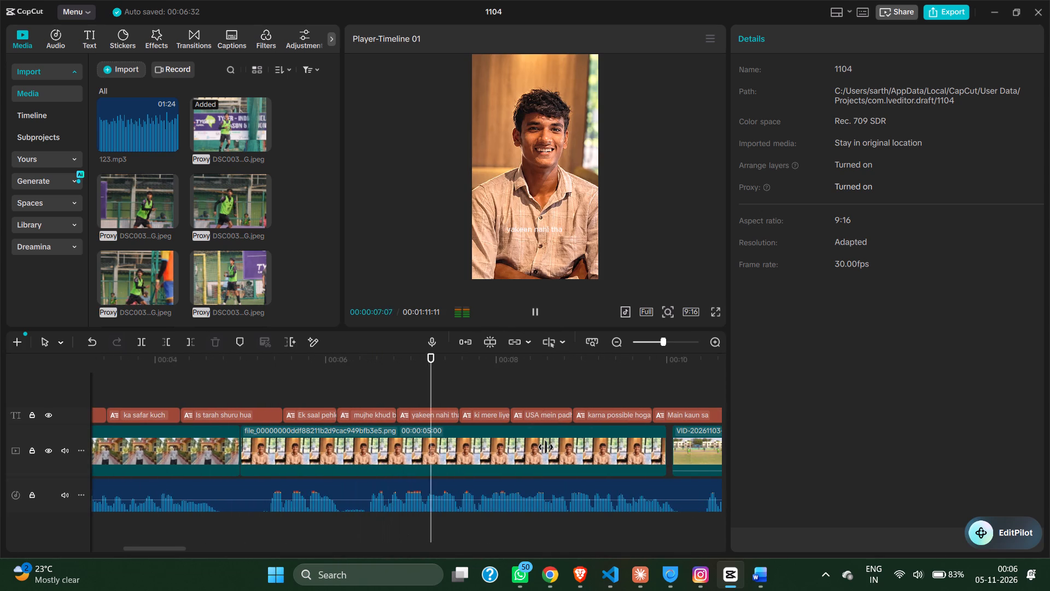
scroll(546, 447, left, 1)
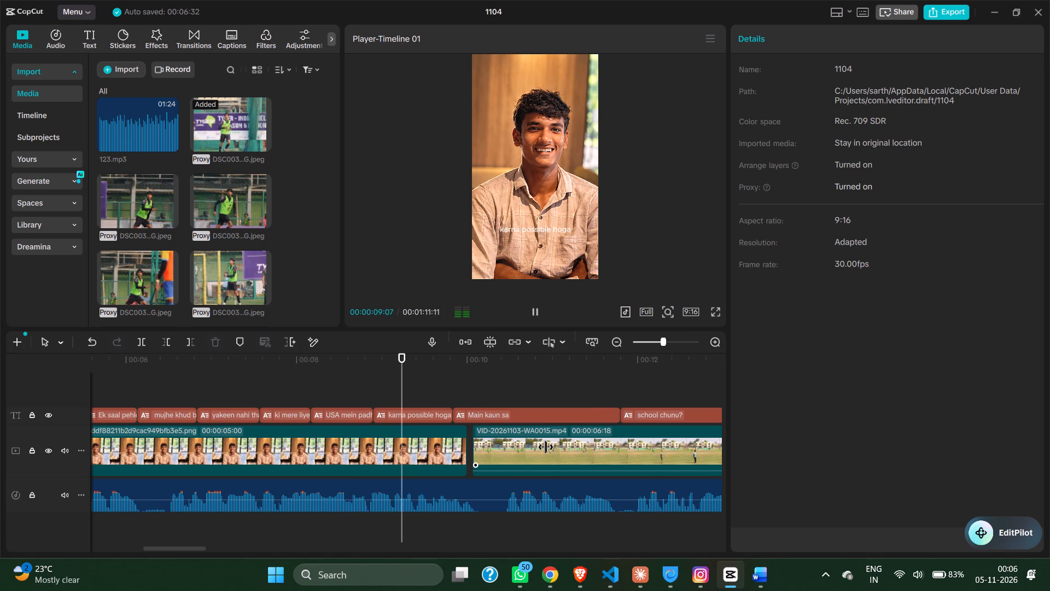
click(533, 308)
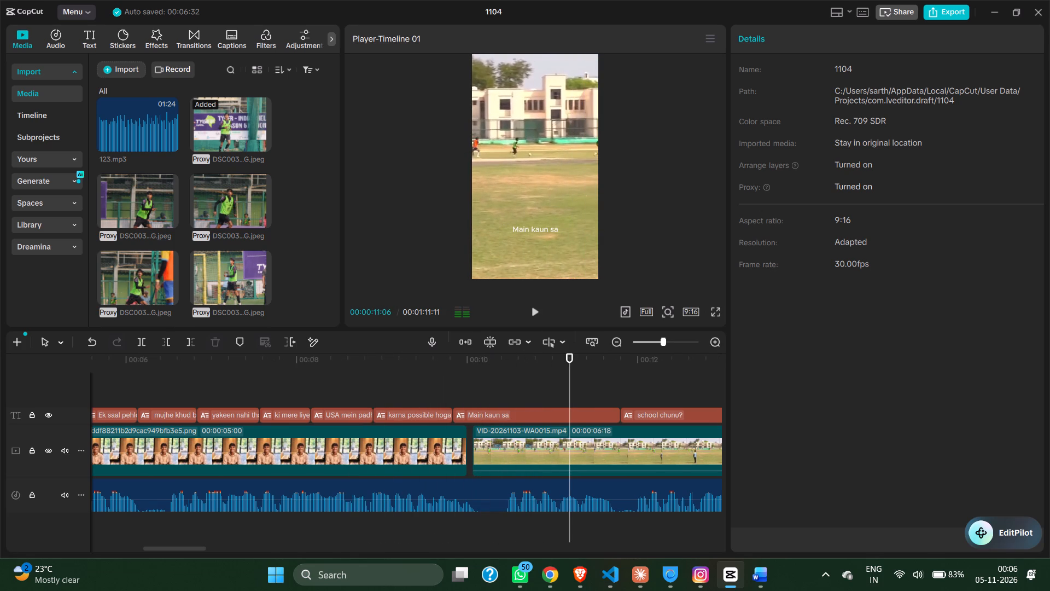
Move the VID-20261103-WA0015.mp4 clip earlier to close the gap behind the portrait photo at about 10 s.
drag(494, 444, 483, 446)
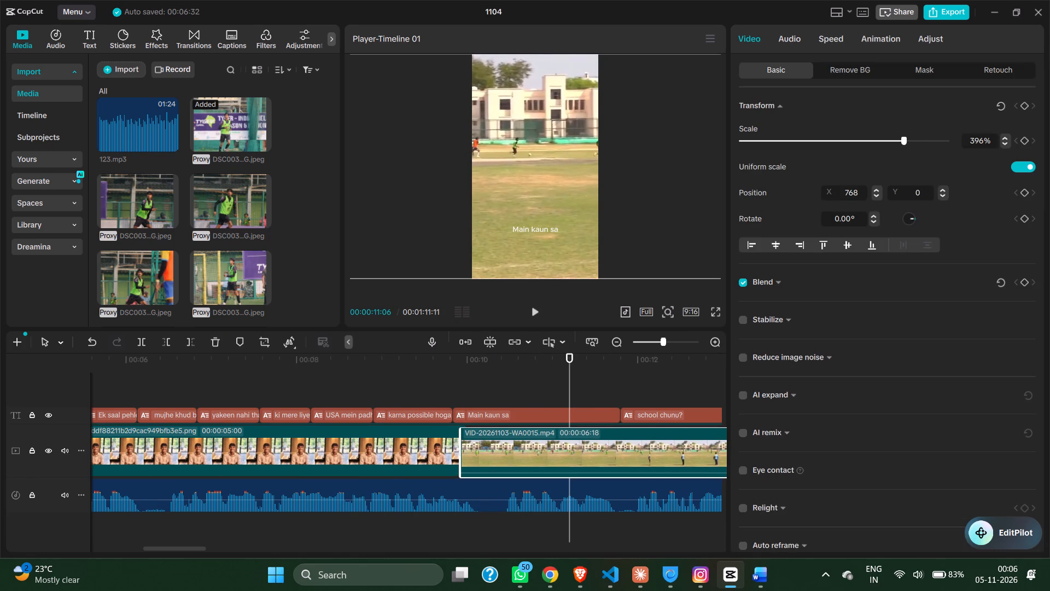
drag(483, 446, 489, 488)
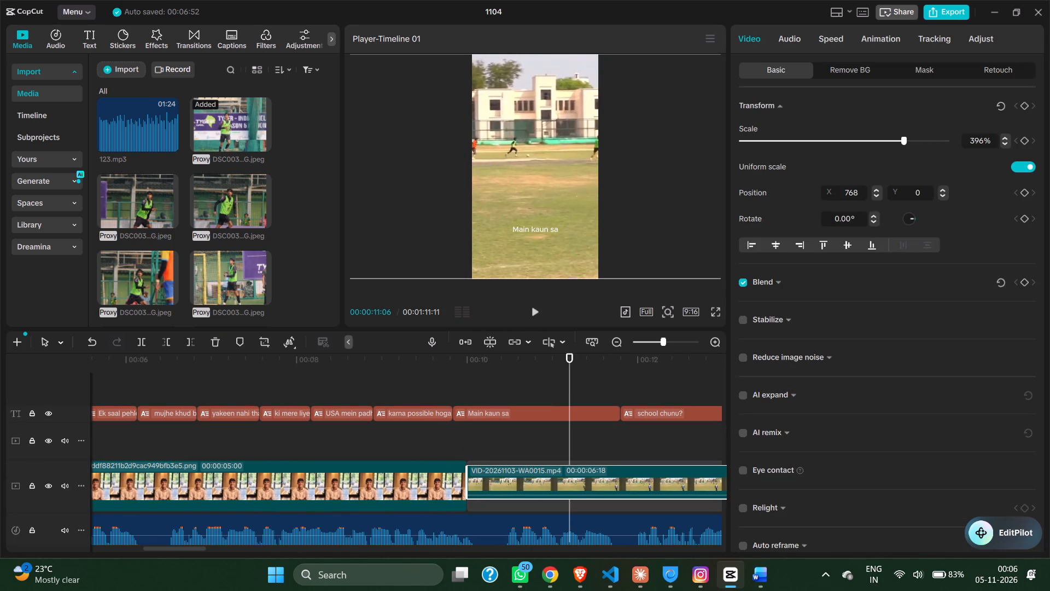
Continue playback from about 11 s and mute the main video track.
scroll(489, 488, left, 1)
click(537, 305)
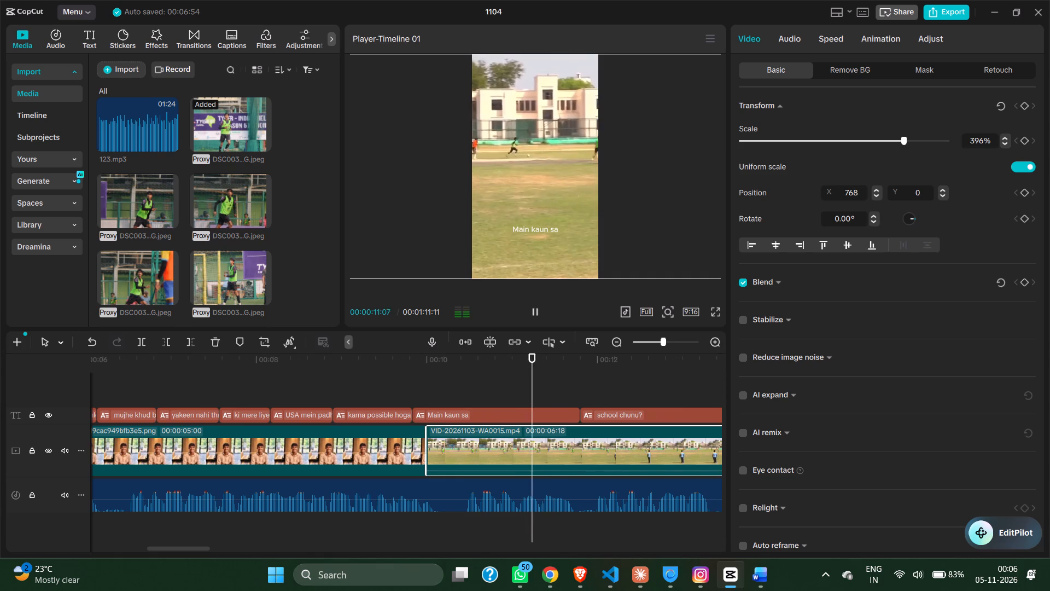
scroll(556, 391, left, 2)
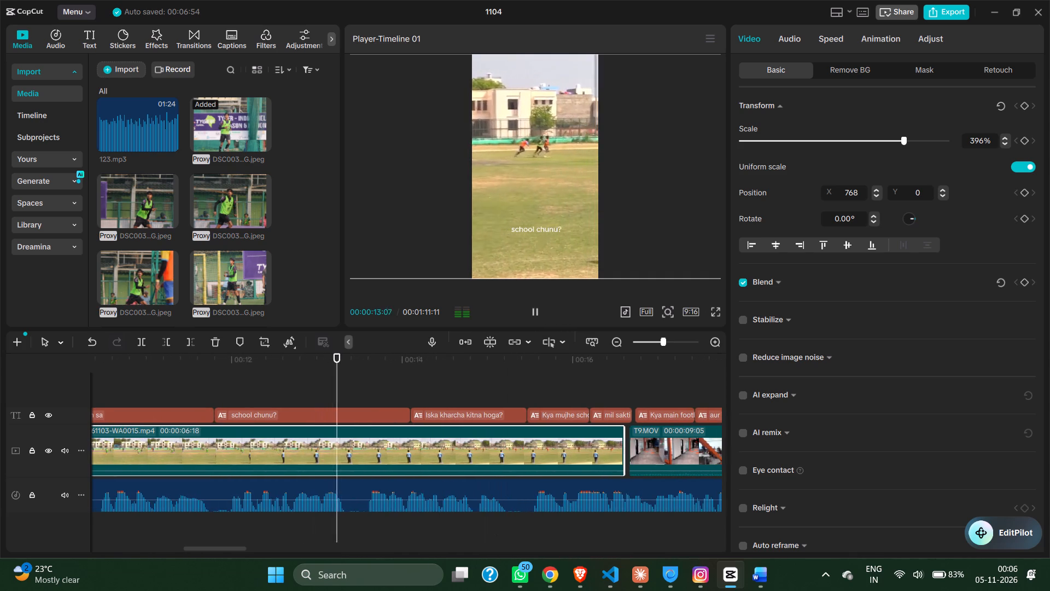
scroll(669, 403, left, 1)
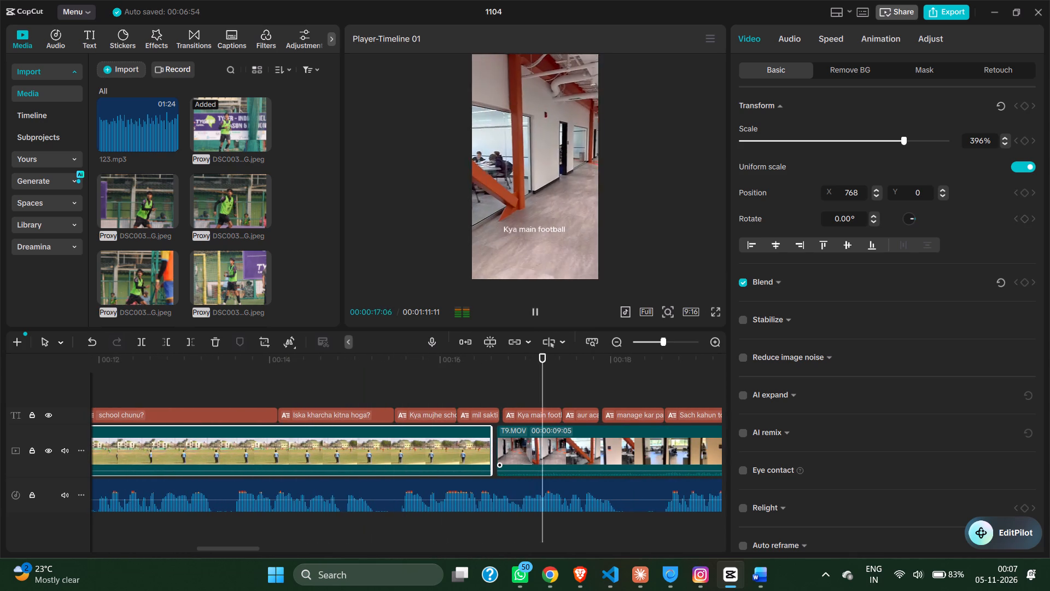
scroll(552, 453, left, 1)
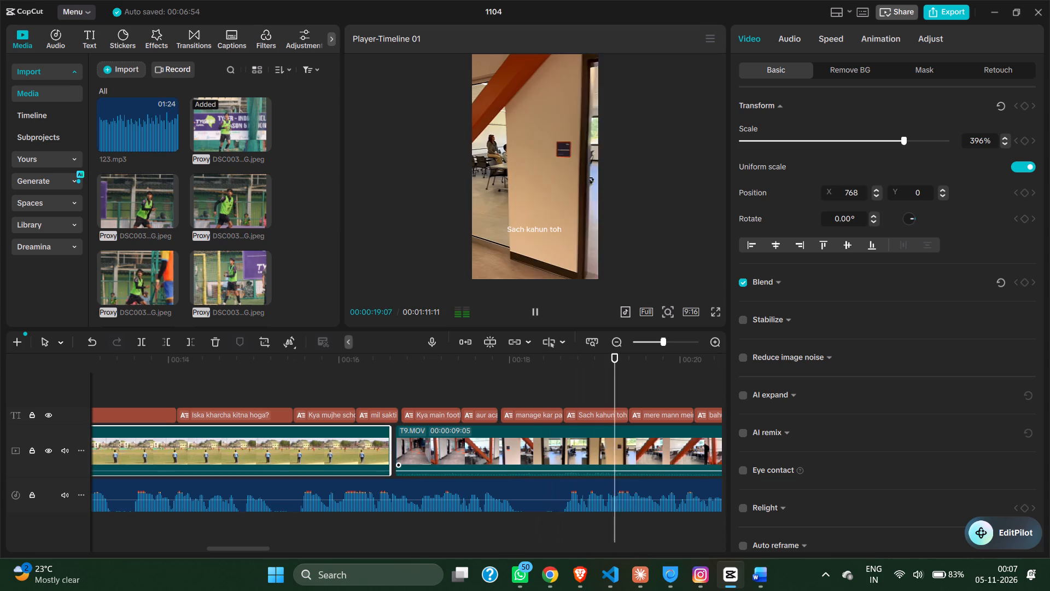
click(67, 452)
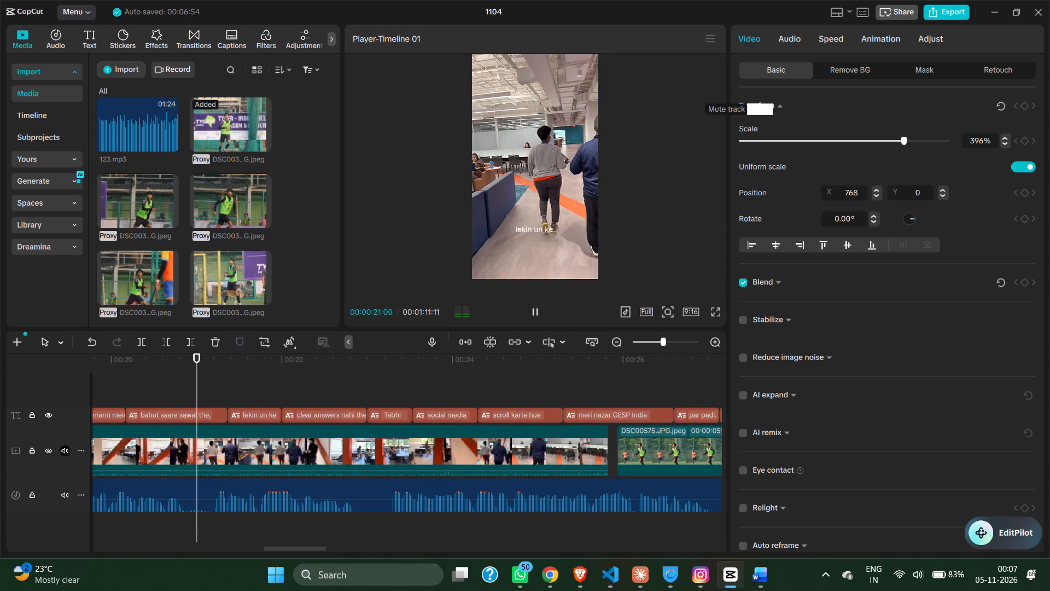
Stop playback at about 26 s, then replace T9.MOV on the main track with the DSC00575.JPG.jpeg photo, starting at about 16.6 s.
scroll(292, 455, right, 1)
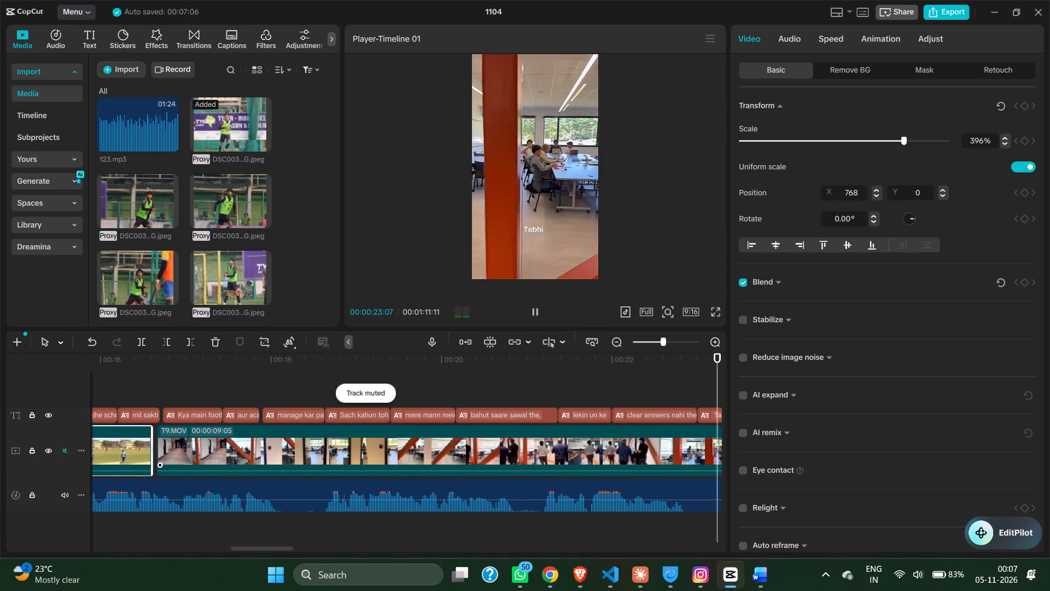
scroll(303, 443, right, 1)
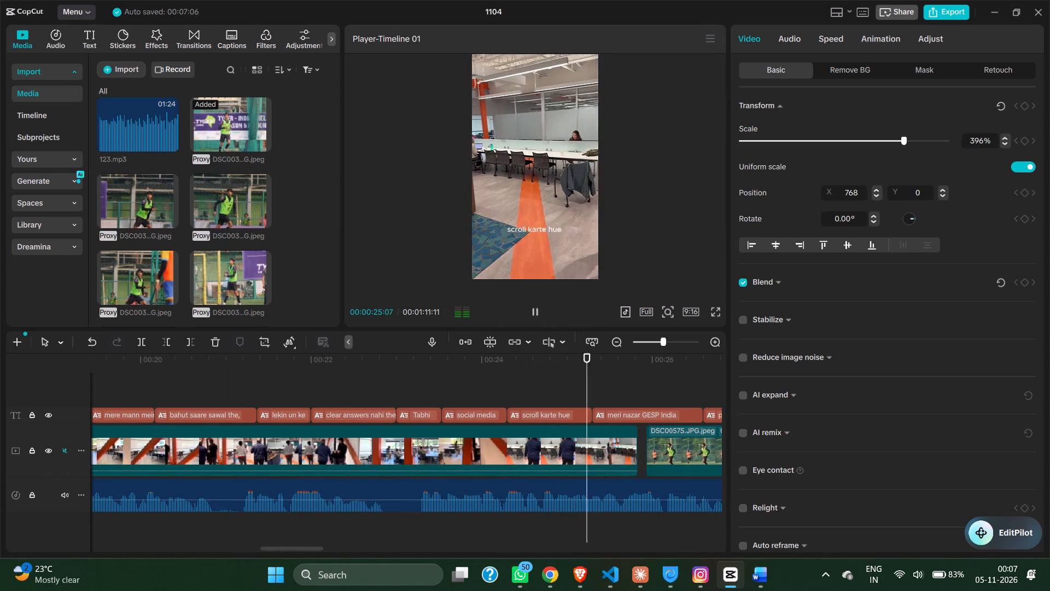
click(529, 304)
drag(444, 445, 483, 378)
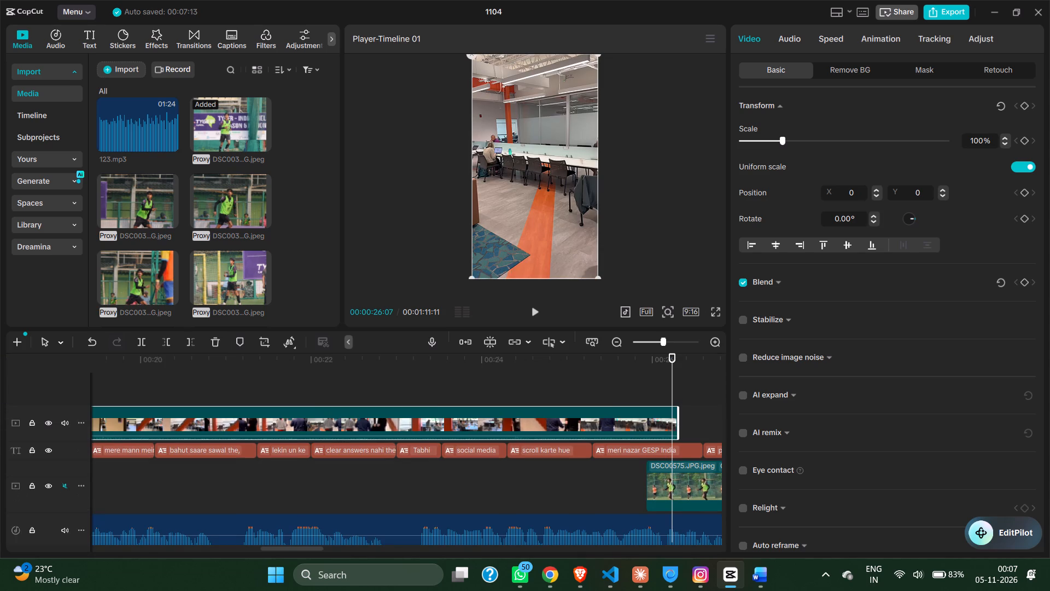
drag(686, 482, 213, 493)
scroll(213, 493, right, 1)
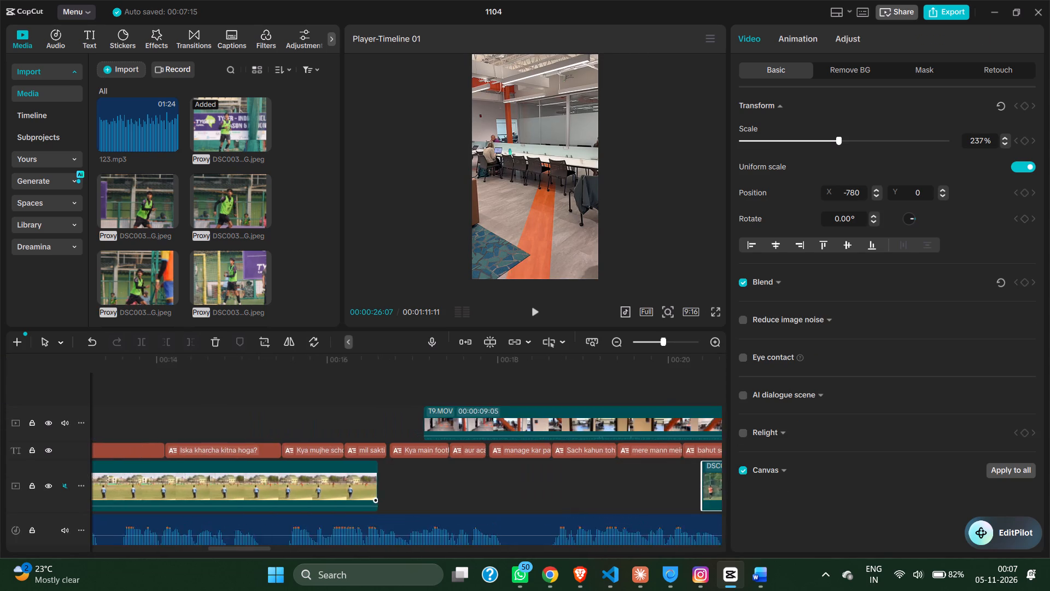
scroll(213, 493, right, 1)
drag(492, 486, 181, 493)
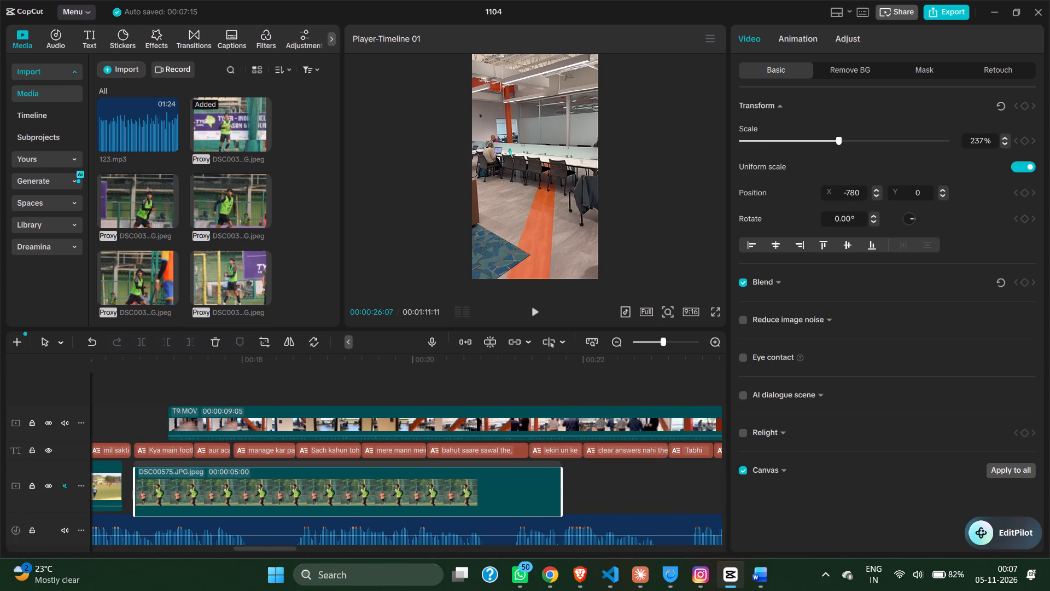
drag(181, 493, 168, 490)
Place T9.MOV back on the main track directly behind the DSC00575.JPG.jpeg photo, starting at about 21.5 s.
drag(369, 422, 589, 485)
click(542, 455)
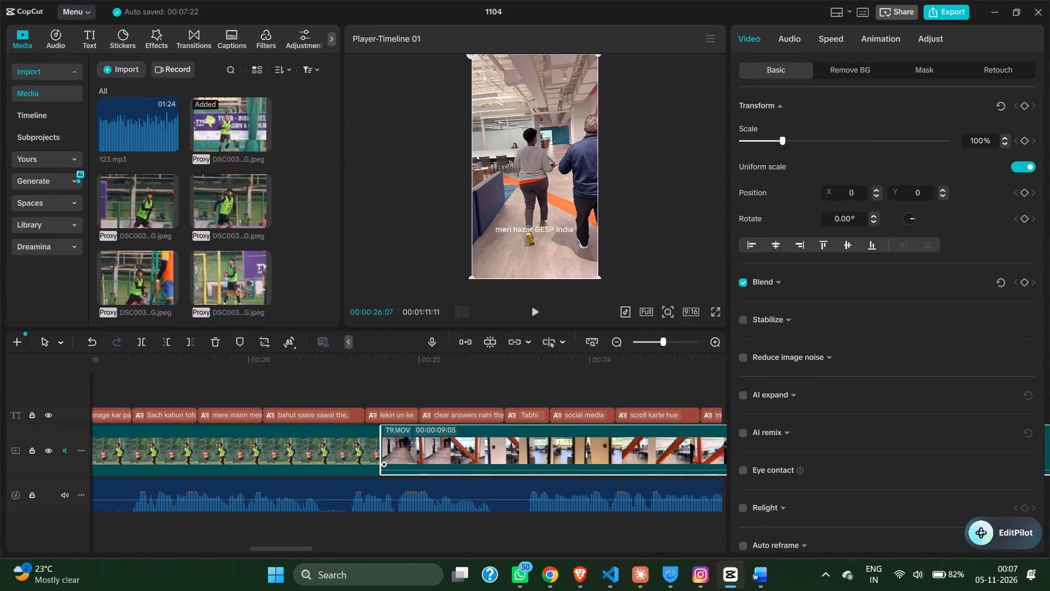
drag(542, 456, 528, 458)
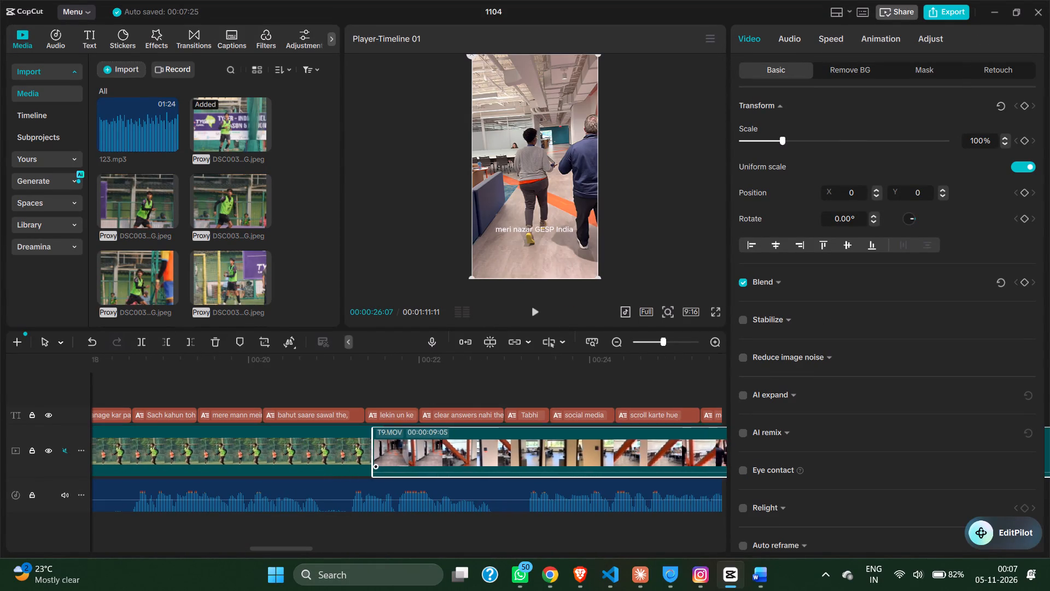
drag(528, 458, 536, 456)
click(536, 456)
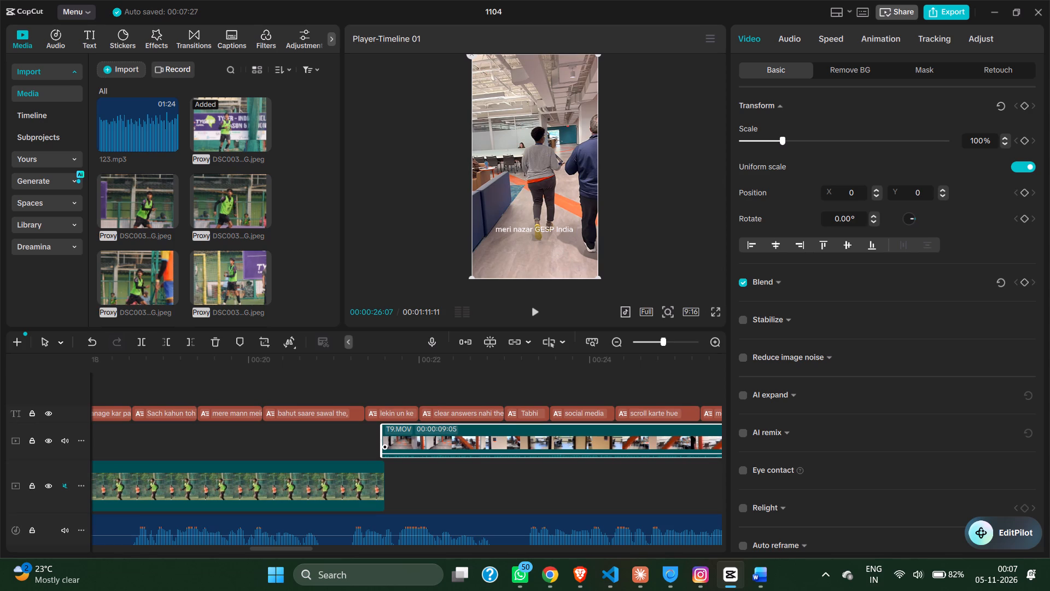
drag(538, 447, 541, 483)
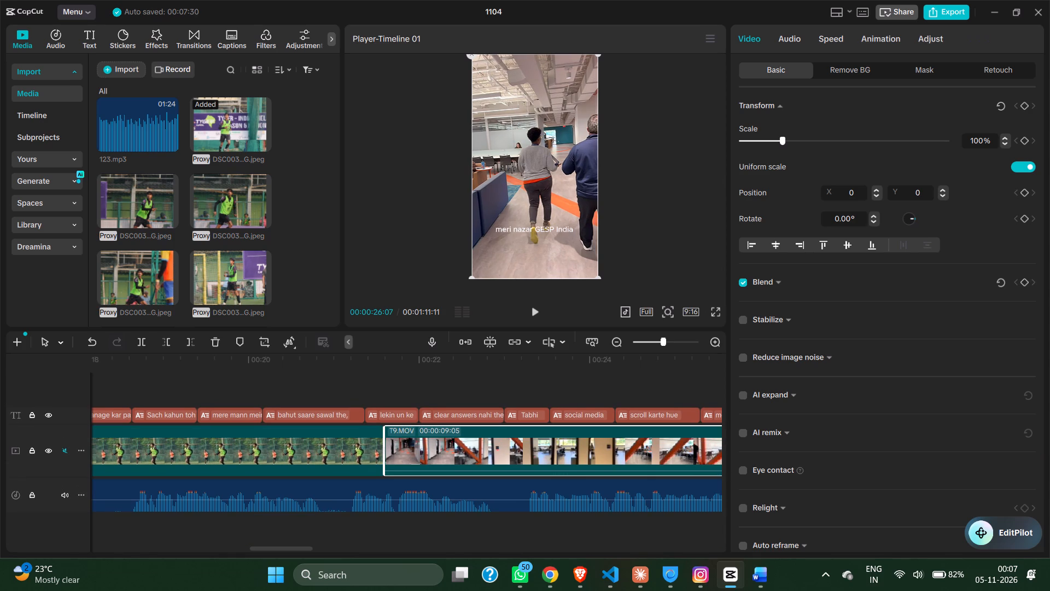
Play from about 26 s to 32 s and move the DSC00580.JPG.jpeg photo earlier to close the gap behind T9.MOV.
scroll(541, 483, left, 1)
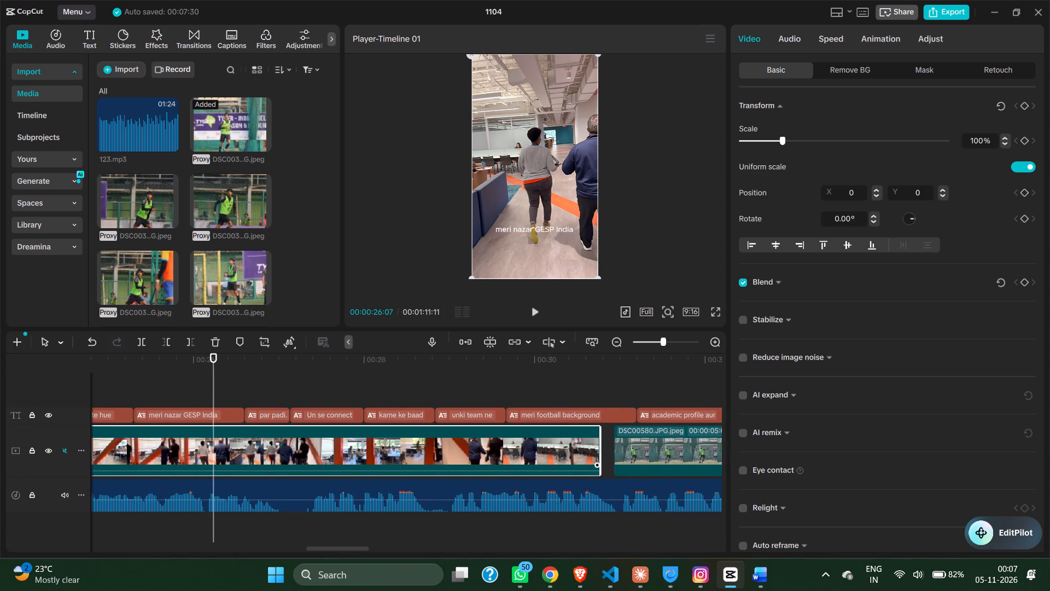
click(532, 320)
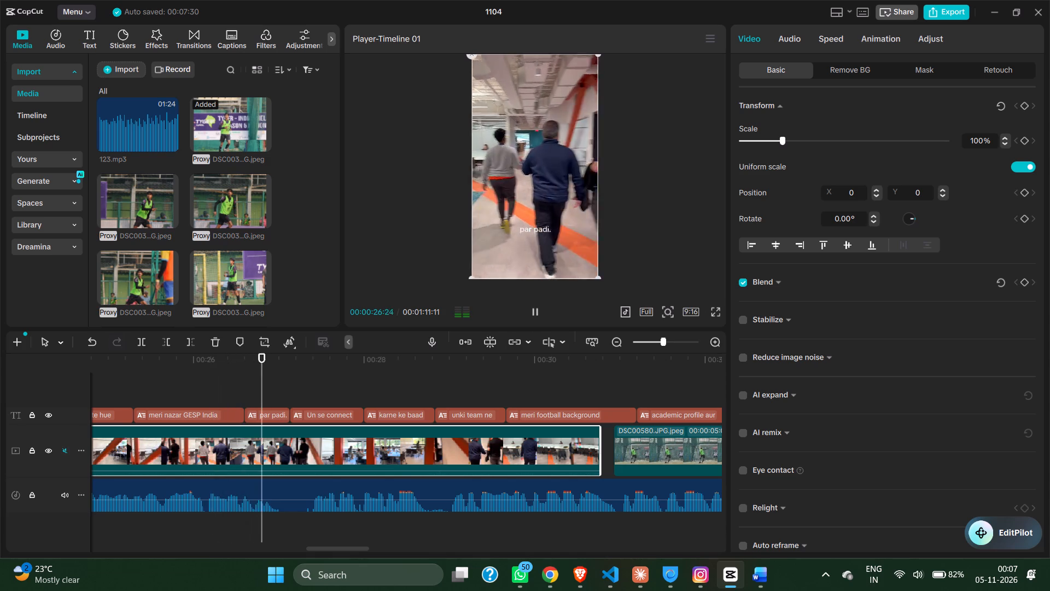
scroll(567, 425, left, 1)
click(538, 302)
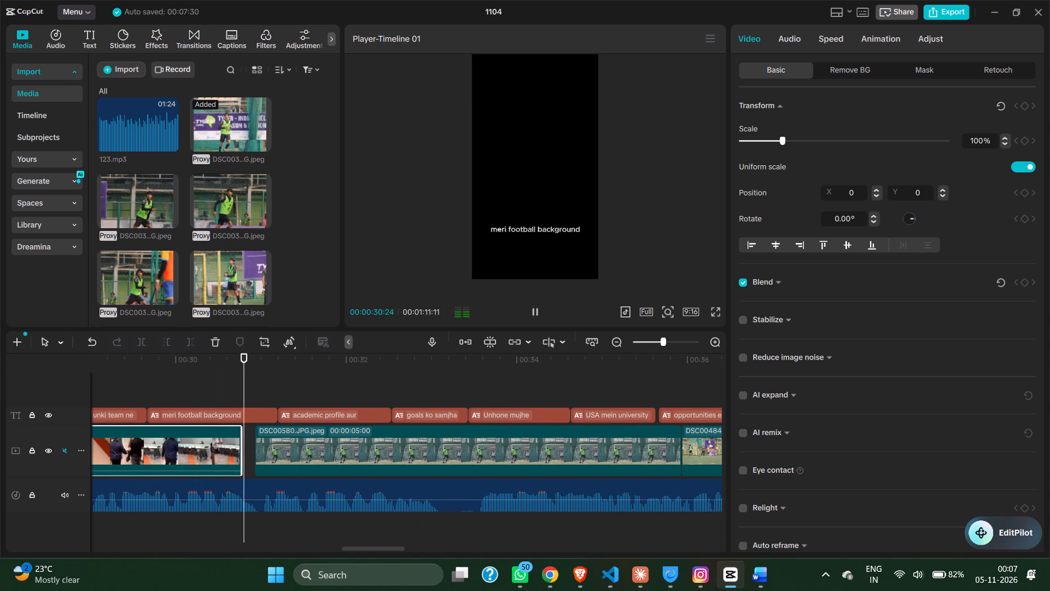
click(534, 313)
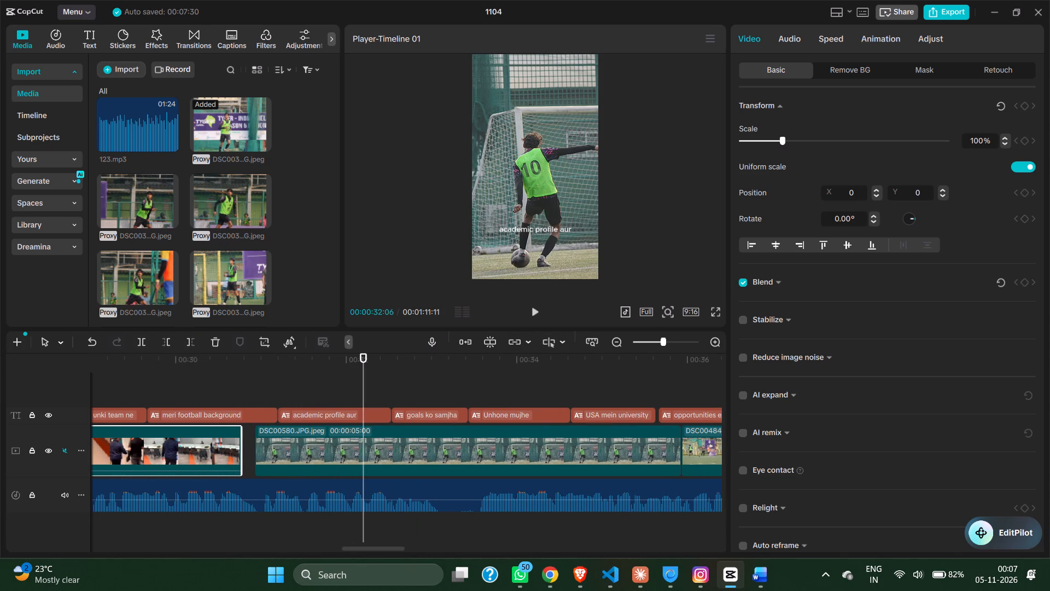
drag(351, 443, 336, 442)
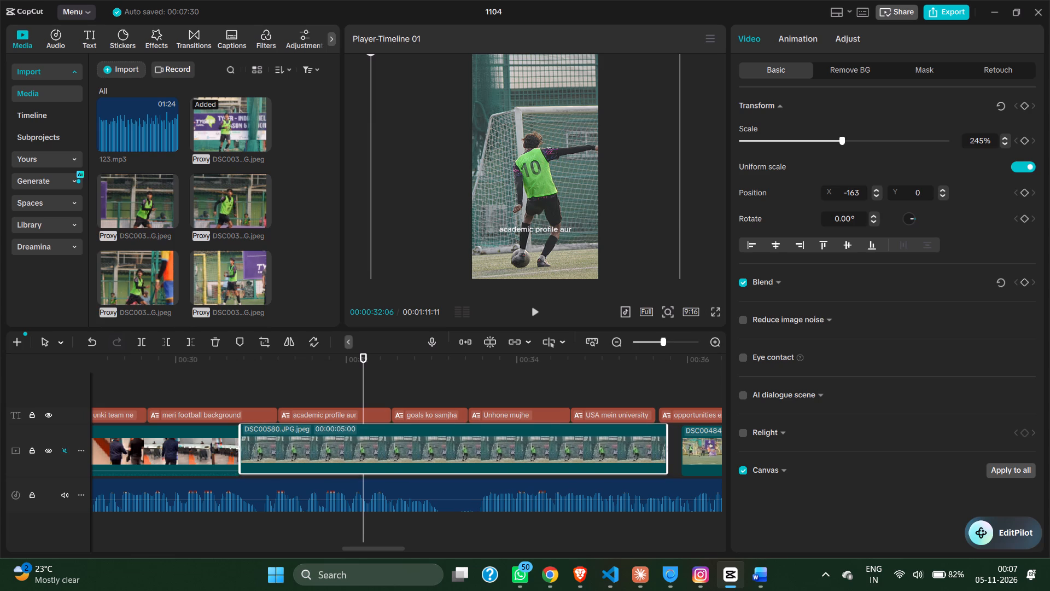
drag(336, 442, 335, 443)
Move the DSC00484.JPG.jpeg photo earlier to close the gap behind DSC00580.JPG.jpeg at about 35.7 s.
scroll(335, 443, left, 1)
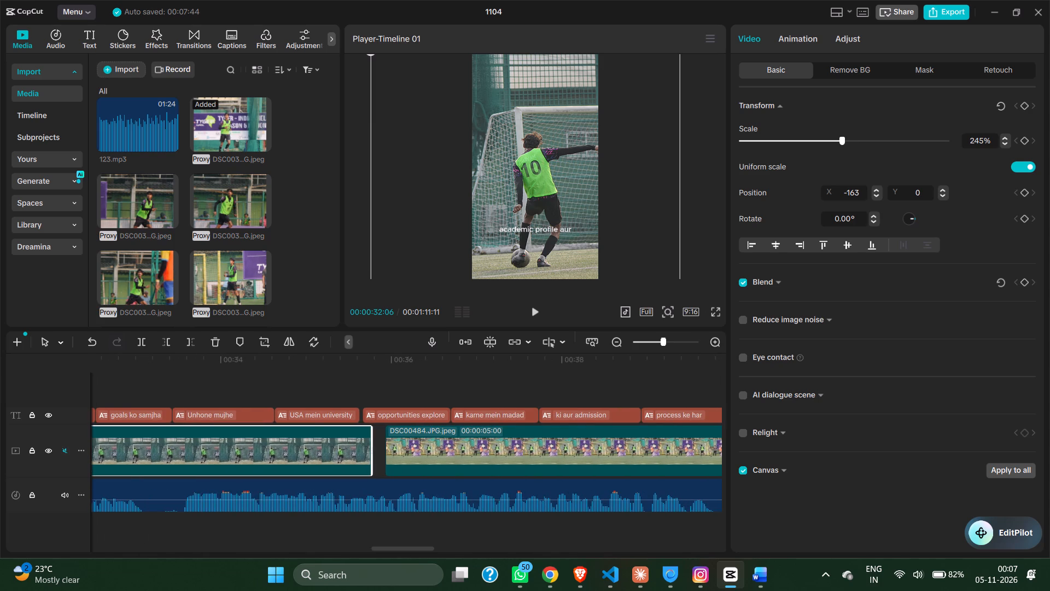
drag(468, 441, 453, 443)
scroll(453, 443, left, 1)
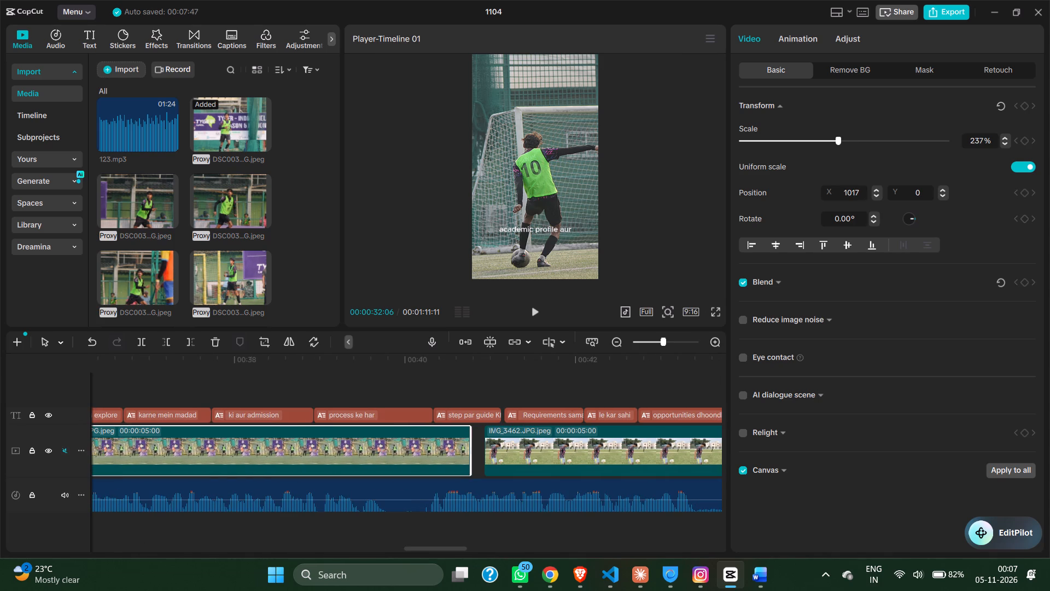
Move the IMG_3462.JPG.jpeg photo earlier to close the gap behind DSC00484.JPG.jpeg at about 40.8 s.
drag(524, 446, 510, 446)
Move the IMG_3464.JPG.jpeg photo earlier on the main track to close the gap behind IMG_3462.JPG.jpeg at about 45.8 s.
scroll(510, 446, left, 1)
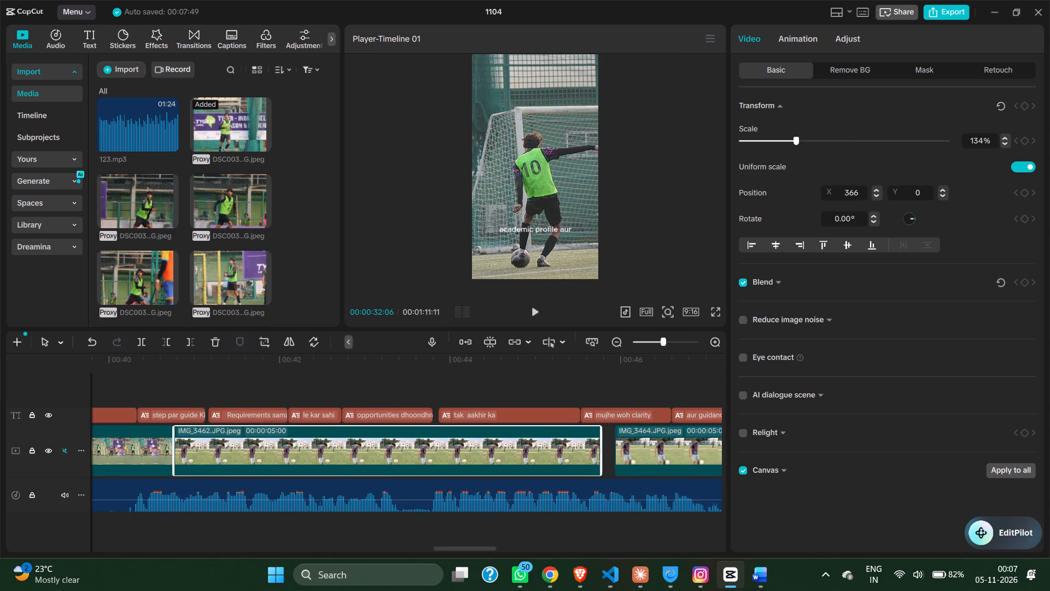
scroll(510, 446, left, 1)
drag(539, 444, 518, 446)
drag(519, 446, 523, 476)
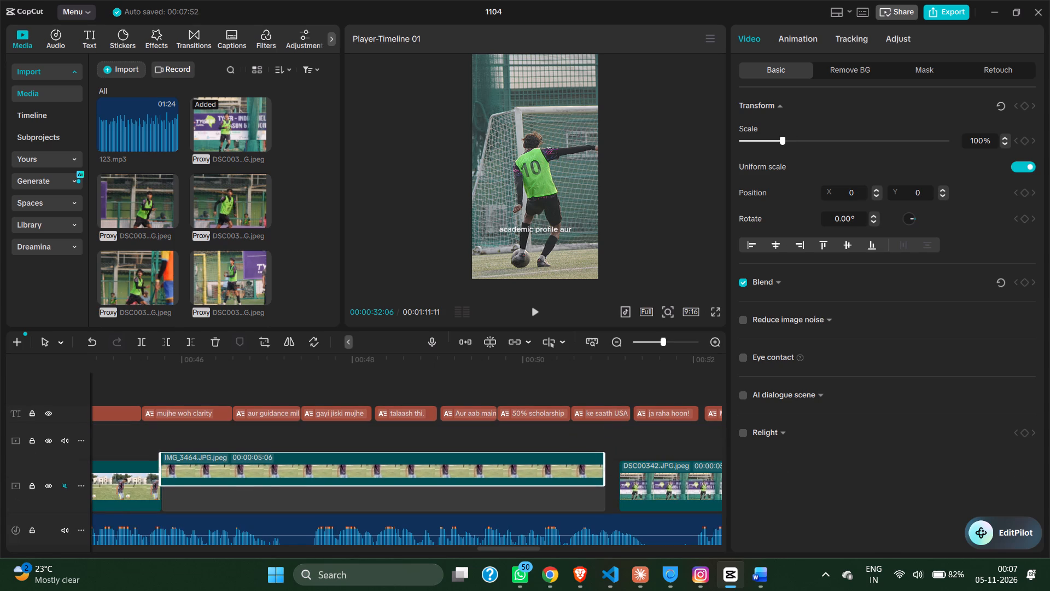
drag(523, 476, 523, 478)
Move the DSC00342.JPG.jpeg photo earlier on the main track to close the gap behind IMG_3464.JPG.jpeg at about 51 s.
scroll(598, 468, left, 1)
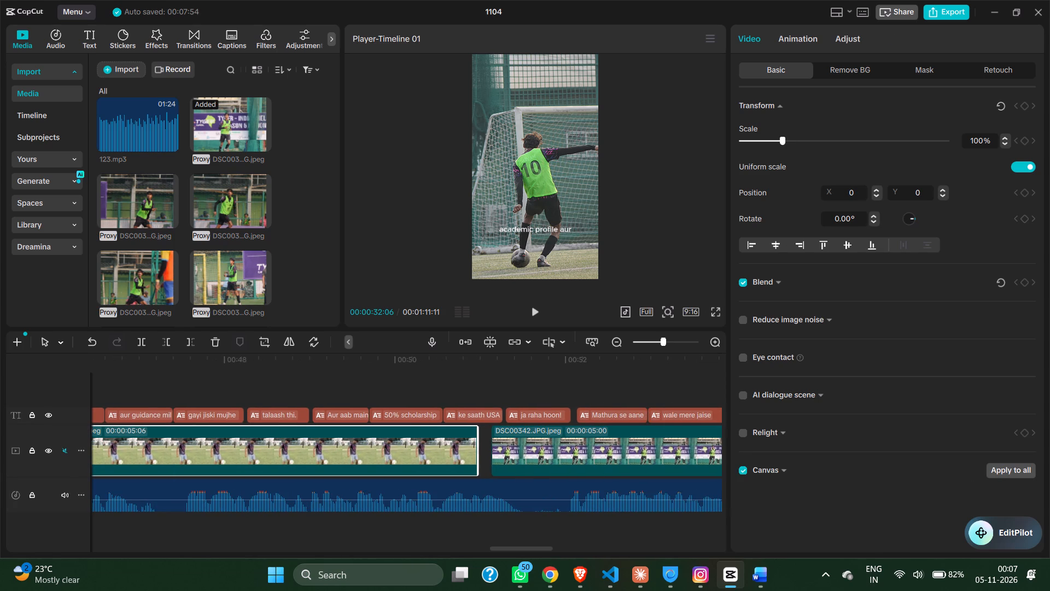
drag(558, 454, 535, 453)
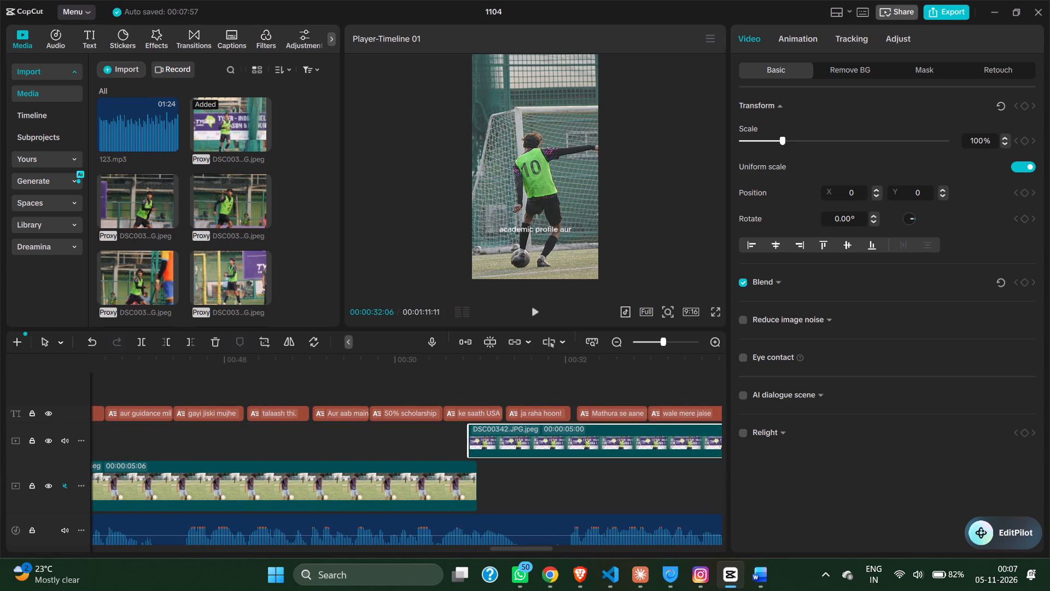
drag(533, 440, 541, 477)
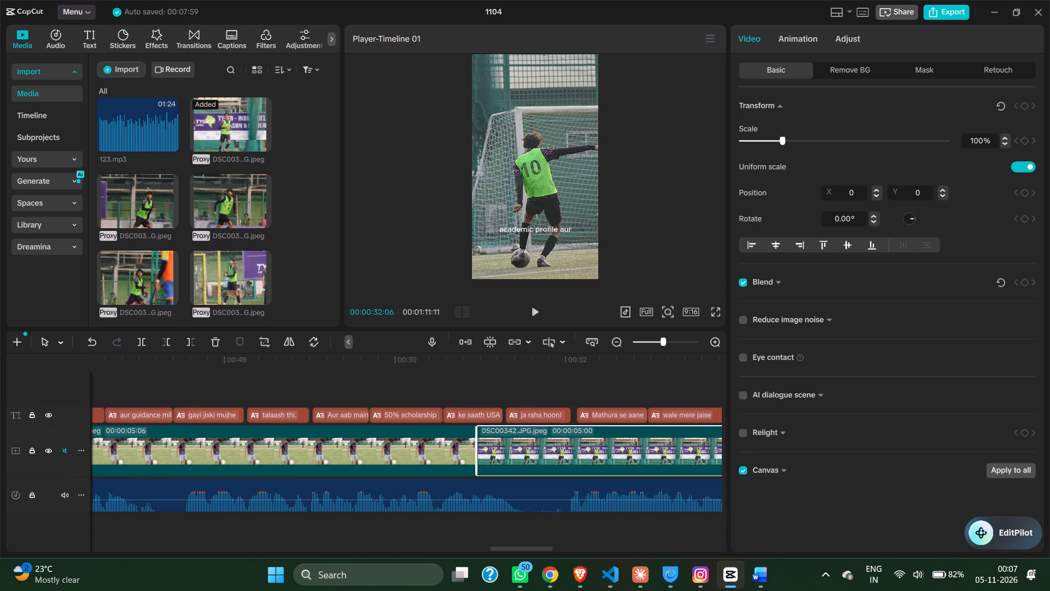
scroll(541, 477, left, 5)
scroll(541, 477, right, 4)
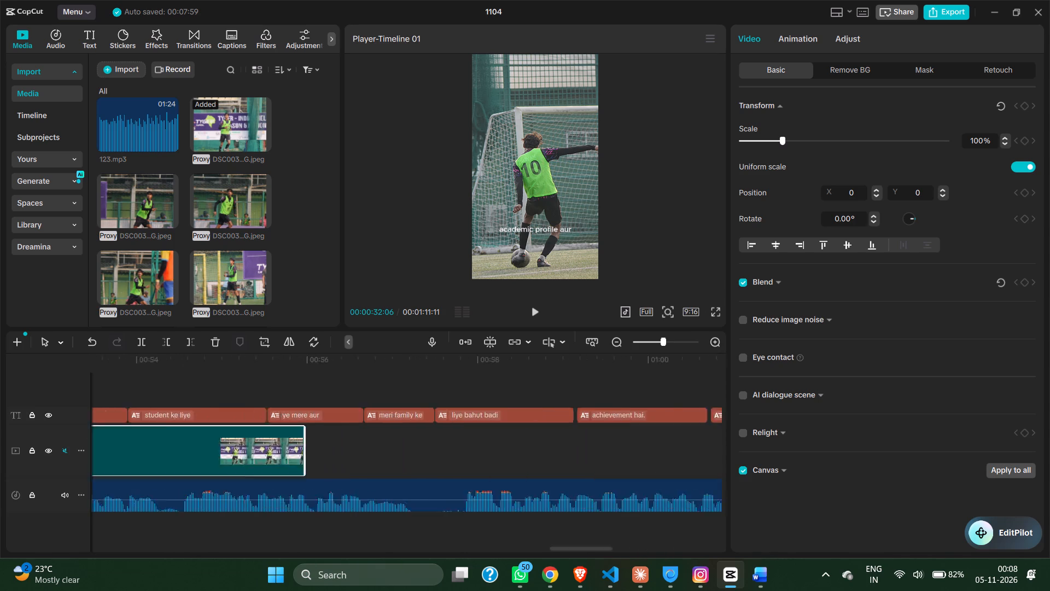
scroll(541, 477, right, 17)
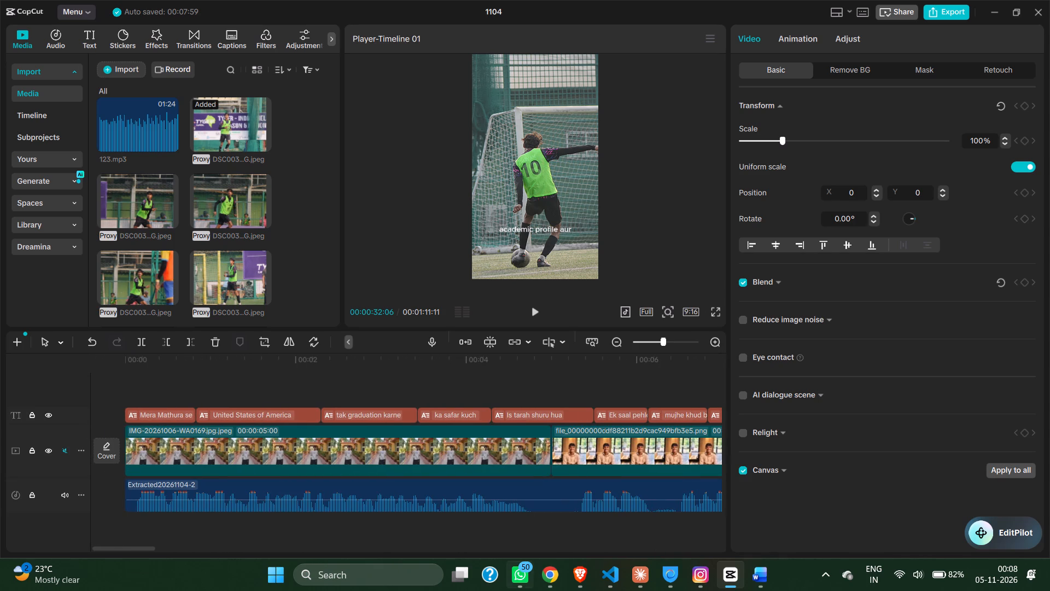
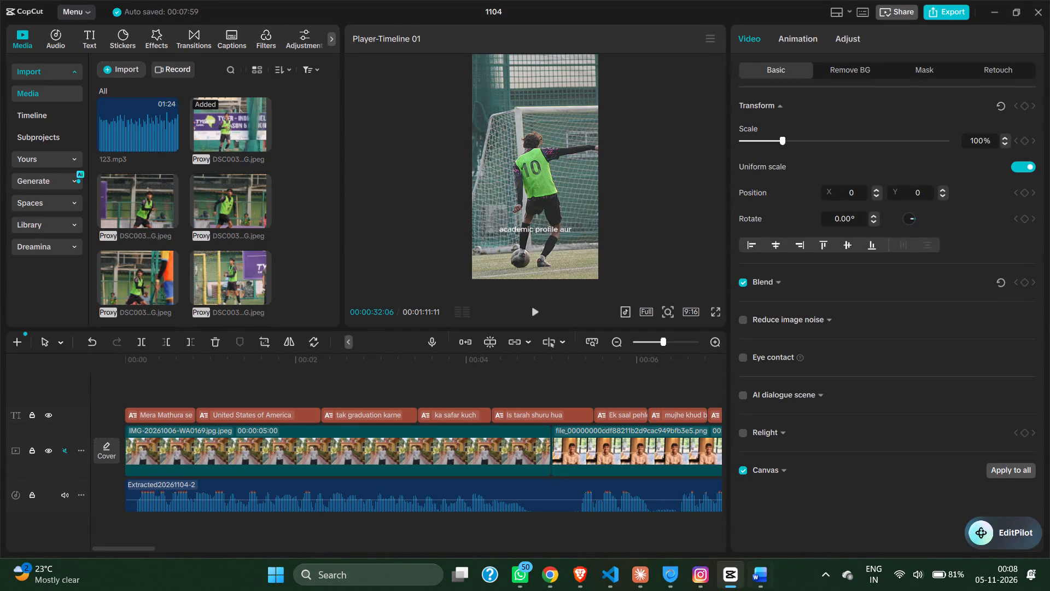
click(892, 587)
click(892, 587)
Trim the end of the IMG-20261006-WA0169.jpg.jpeg photo on the main track to a duration of 00:00:04:21.
click(536, 439)
drag(553, 444, 546, 448)
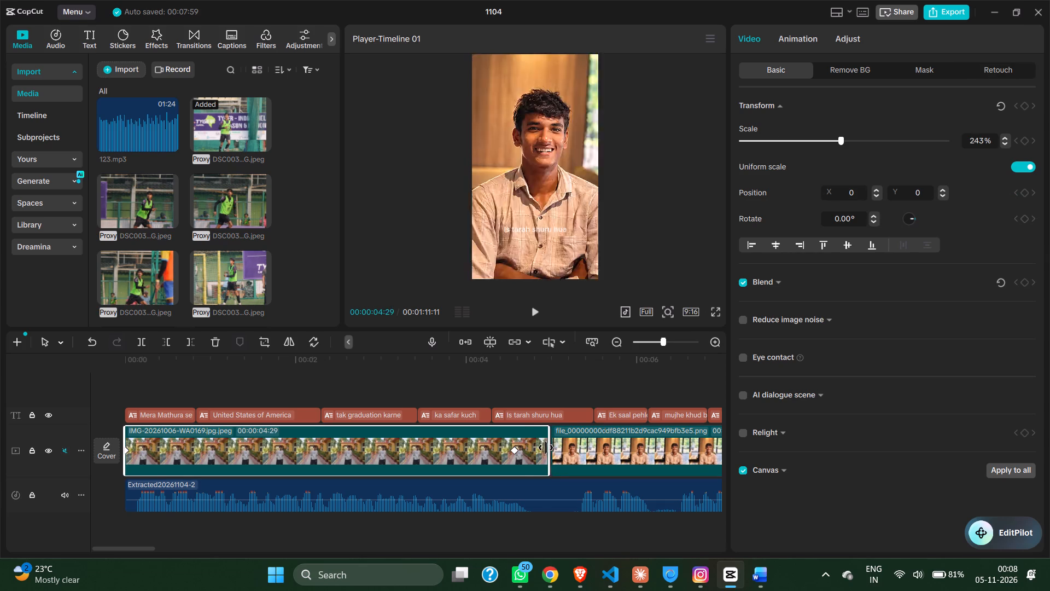
drag(546, 448, 523, 447)
Move the file_00000000cdf88211b2d9cac949bfb3e5.png photo earlier on the main track, directly behind the first photo at about 4.7 s.
drag(562, 443, 547, 450)
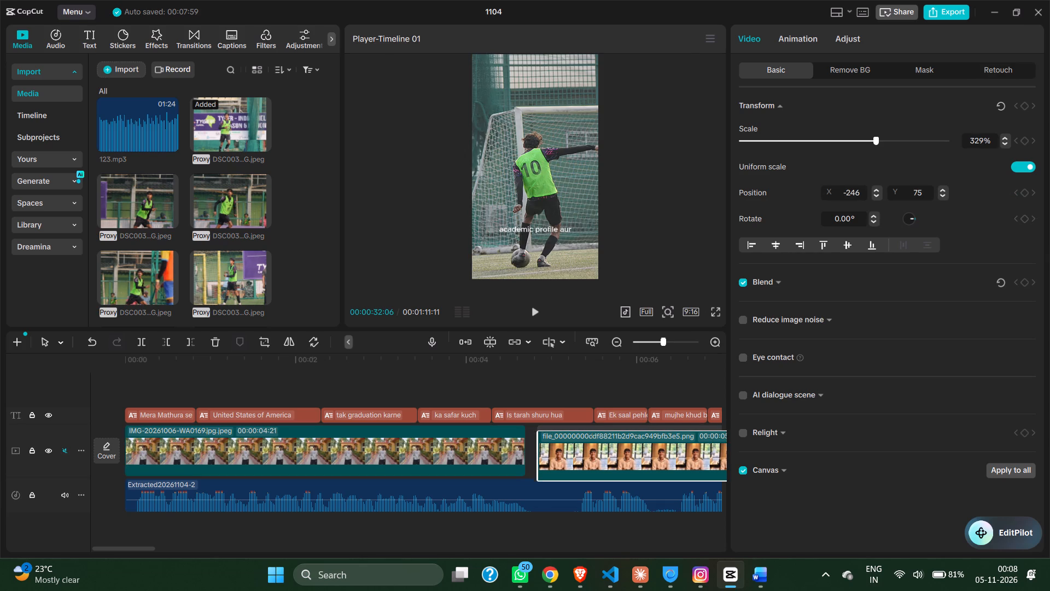
drag(547, 450, 535, 445)
drag(535, 445, 535, 473)
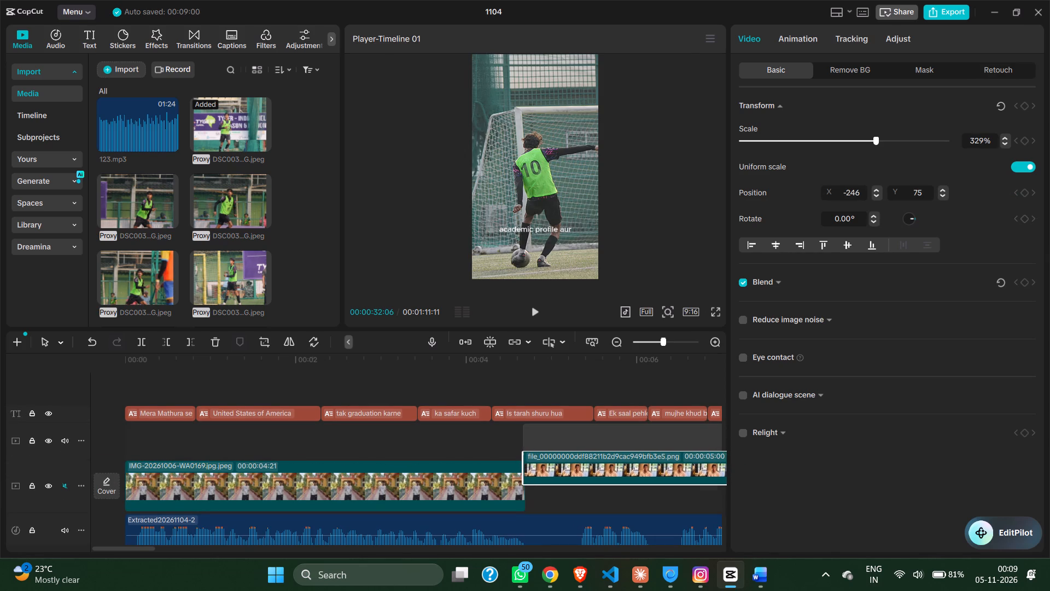
Place the portrait PNG photo on the main track directly behind IMG-20261006-WA0169.jpg.jpeg, starting at about 4.7 s.
drag(535, 473, 539, 500)
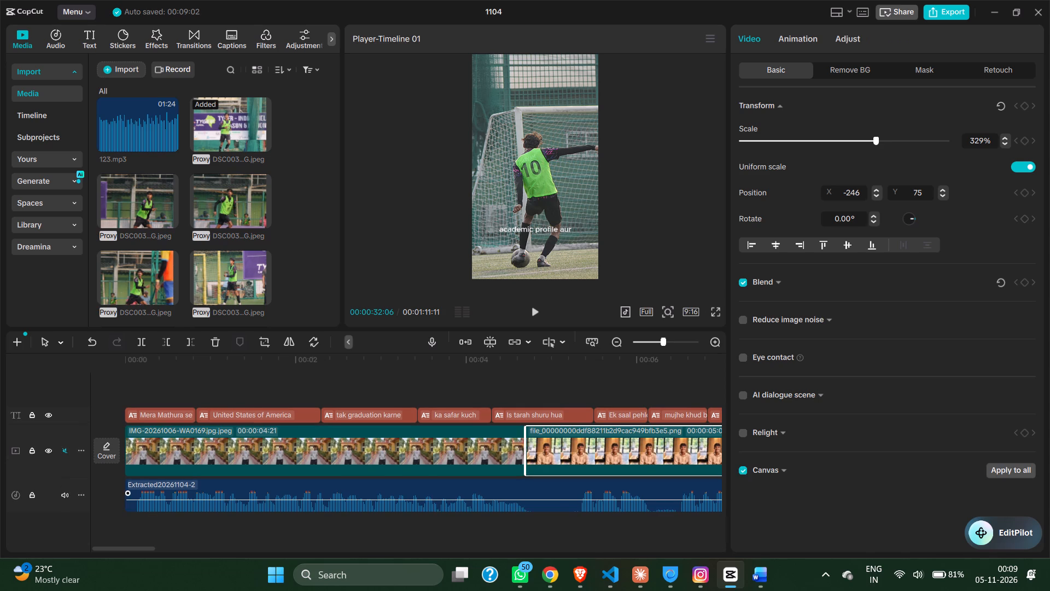
Move the VID-20261103-WA0015.mp4 clip earlier to close the gap behind the portrait PNG photo.
scroll(539, 500, left, 2)
drag(519, 439, 493, 441)
Move the DSC00575.JPG.jpeg photo earlier to close the gap behind VID-20261103-WA0015.mp4 at about 16.2 s.
scroll(493, 441, left, 1)
drag(531, 441, 510, 441)
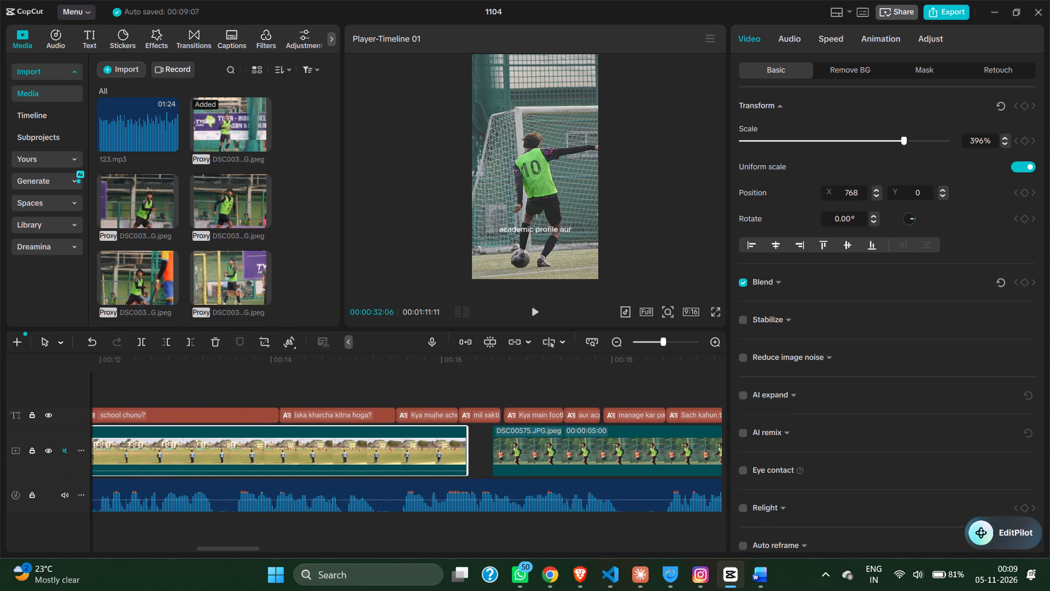
drag(510, 441, 507, 441)
Turn on the main track magnet, auto snapping, linkage and preview axis for the timeline.
click(468, 341)
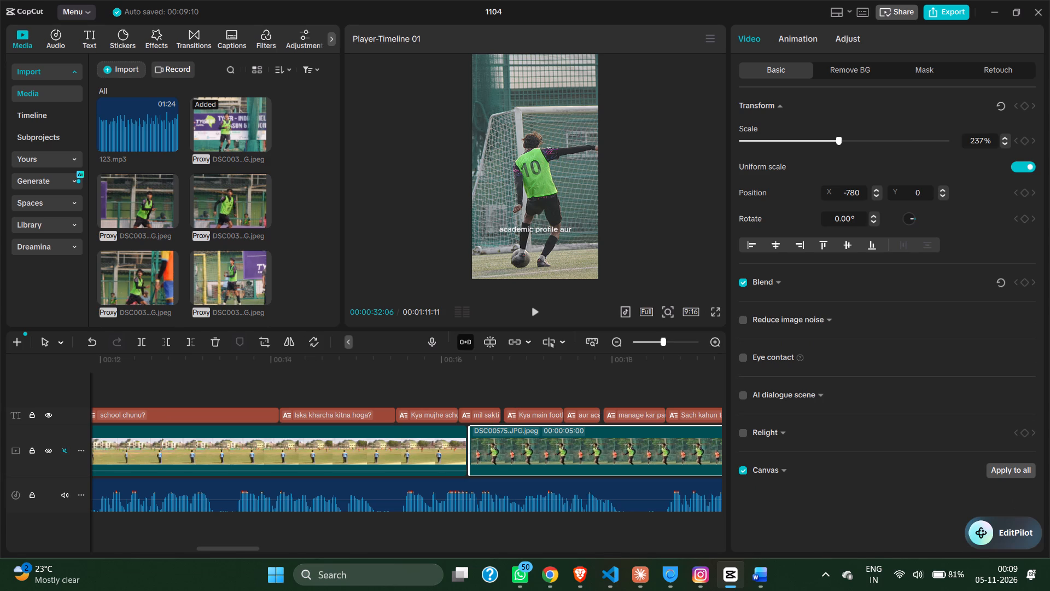
click(498, 341)
click(510, 342)
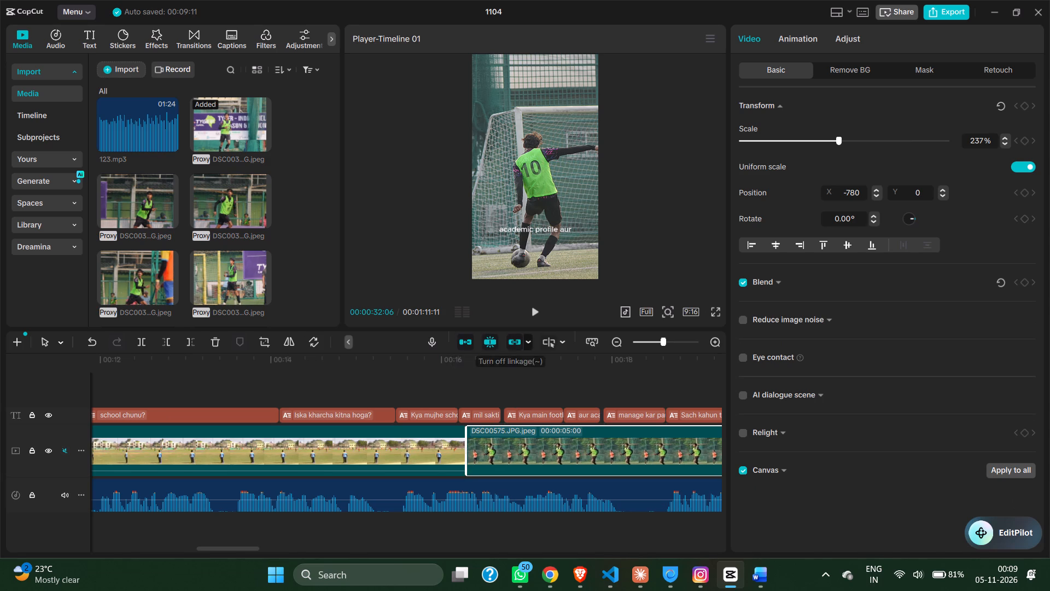
click(555, 342)
Add a Transform keyframe near the start of the portrait PNG photo, at 00:00:04:24.
scroll(622, 396, left, 7)
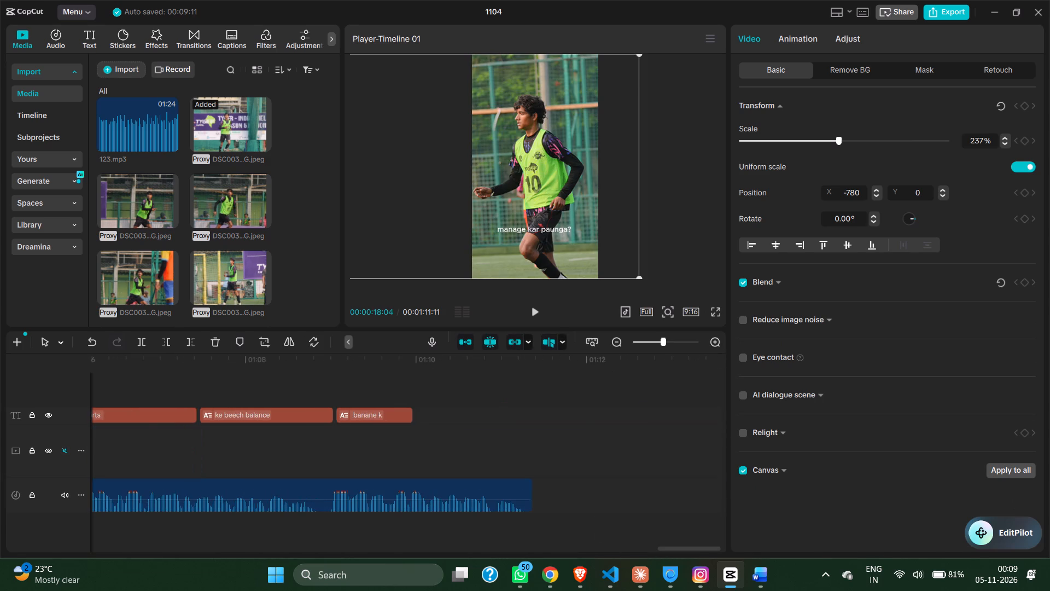
scroll(622, 396, left, 2)
scroll(622, 396, right, 17)
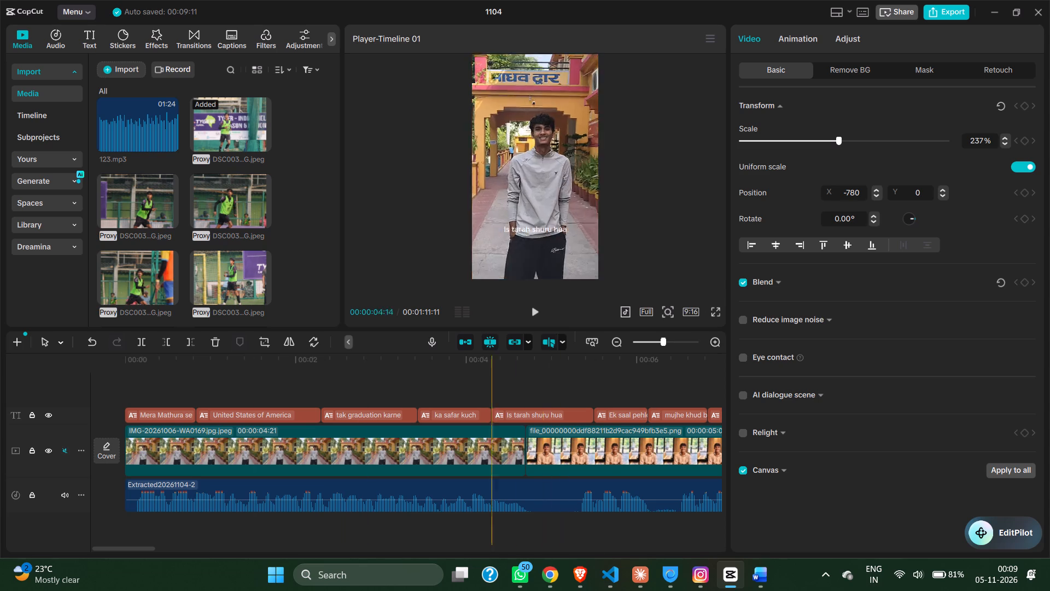
click(544, 449)
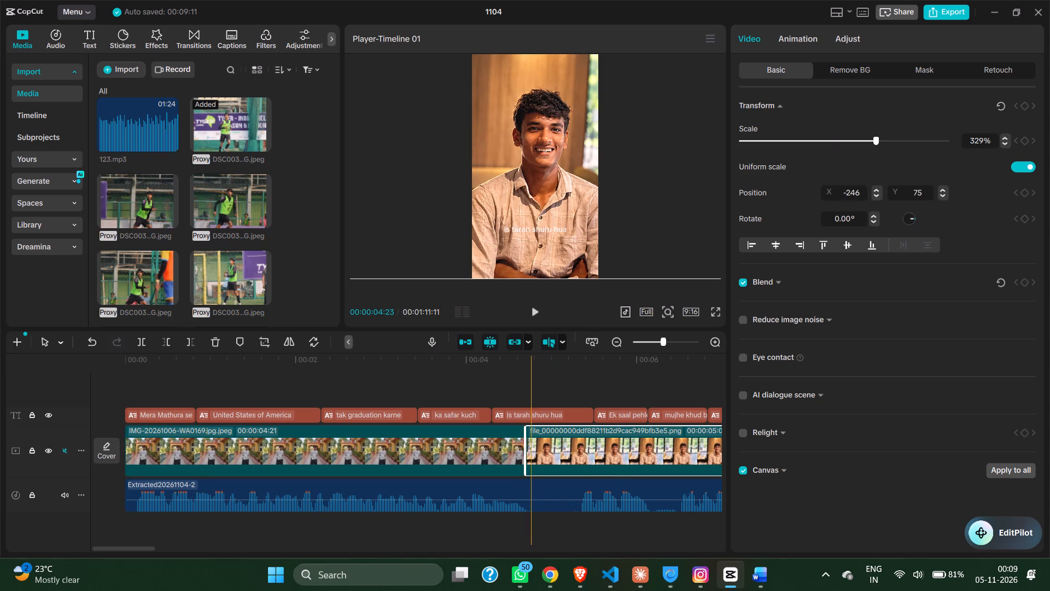
click(534, 368)
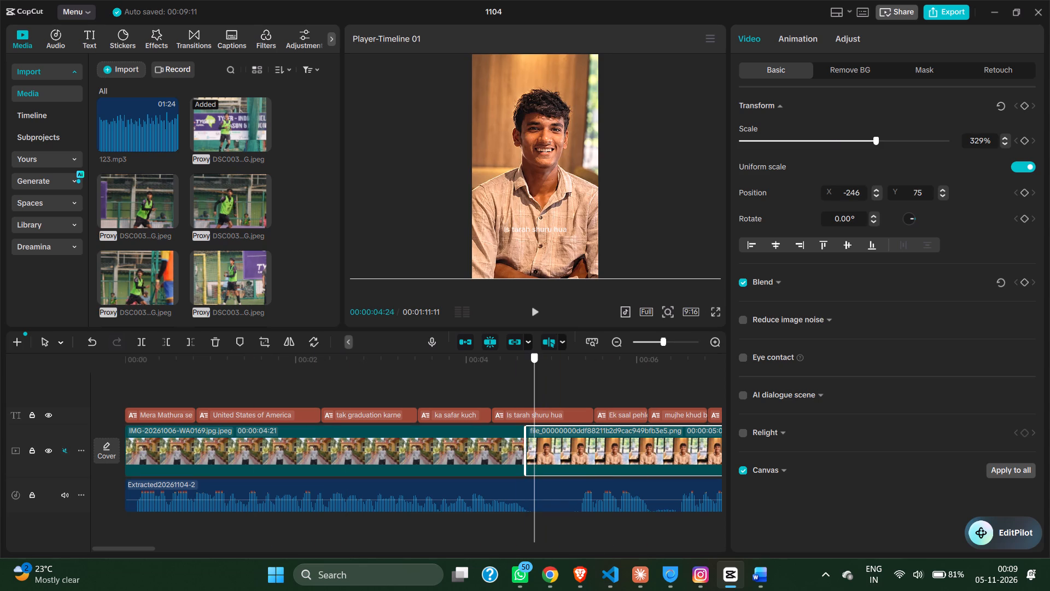
click(235, 345)
click(235, 345)
click(415, 463)
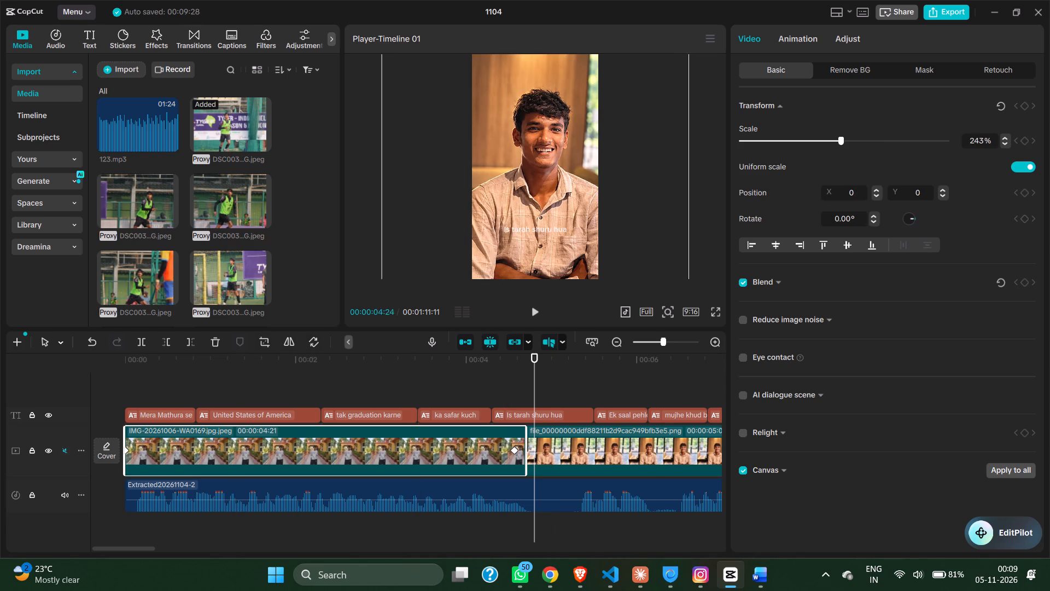
click(567, 447)
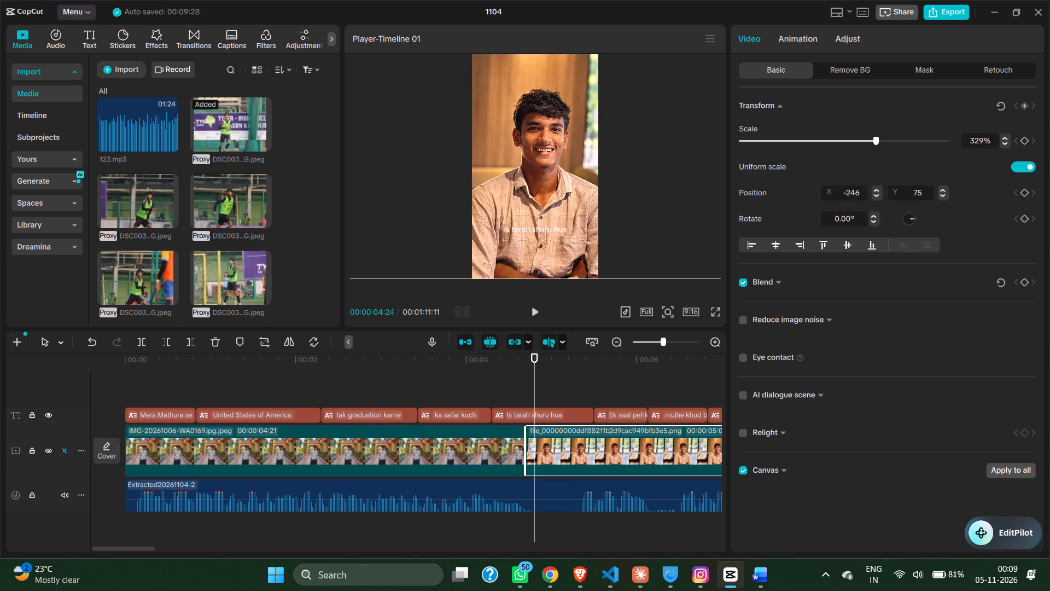
click(1025, 105)
Place the playhead at 00:00:06:13 and trim the end of the portrait PNG photo to about 6.5 s.
scroll(704, 390, left, 1)
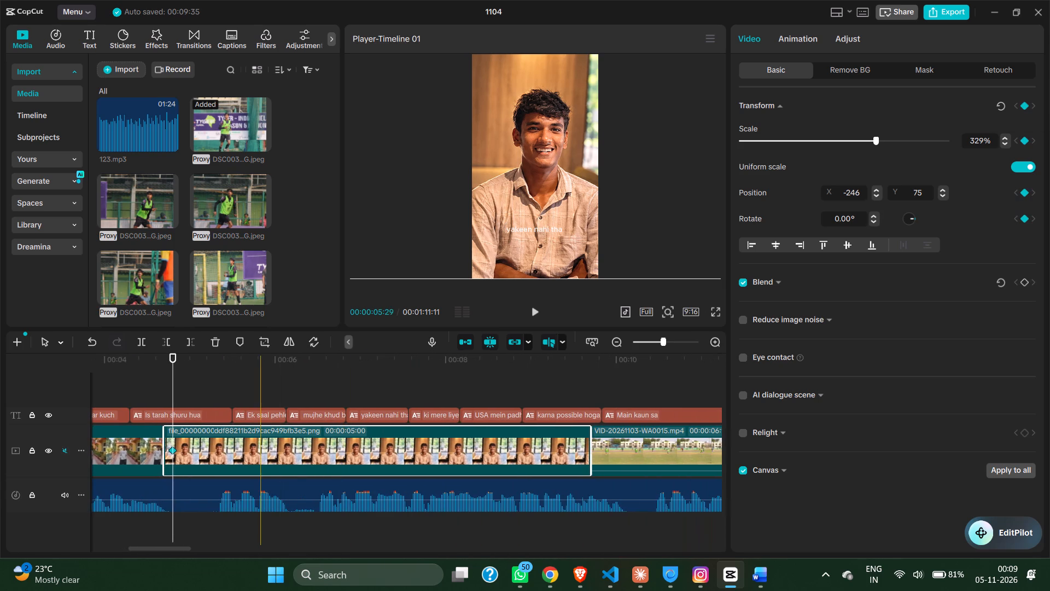
drag(177, 370, 390, 413)
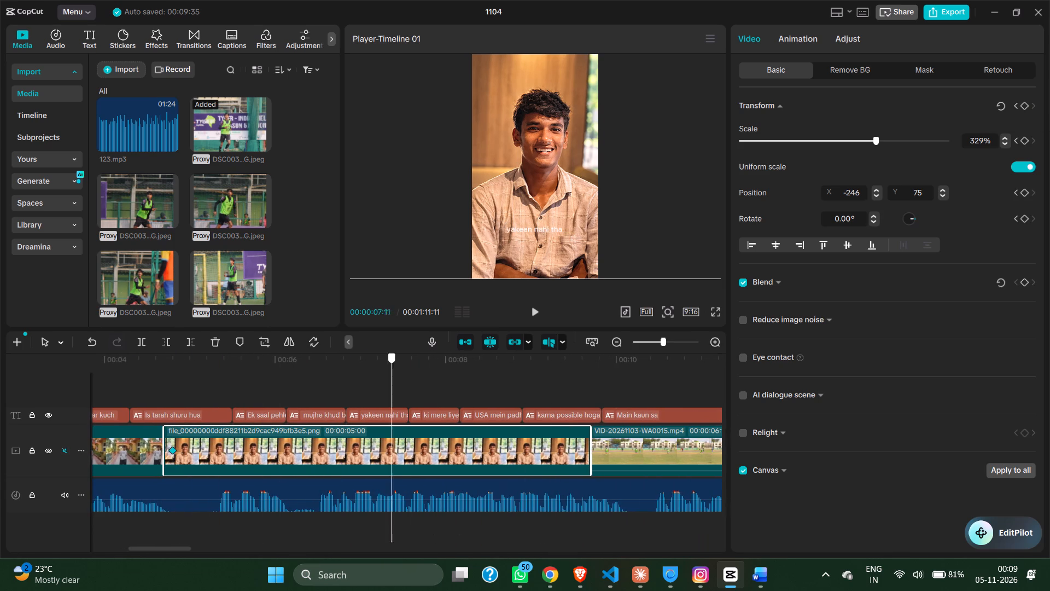
drag(390, 413, 311, 409)
click(587, 448)
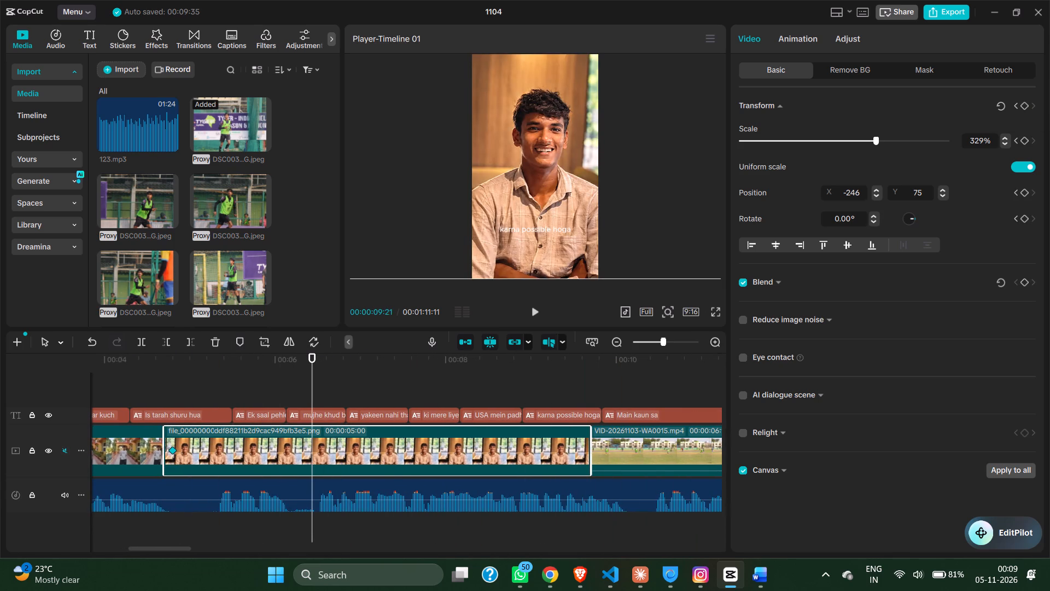
drag(591, 448, 319, 461)
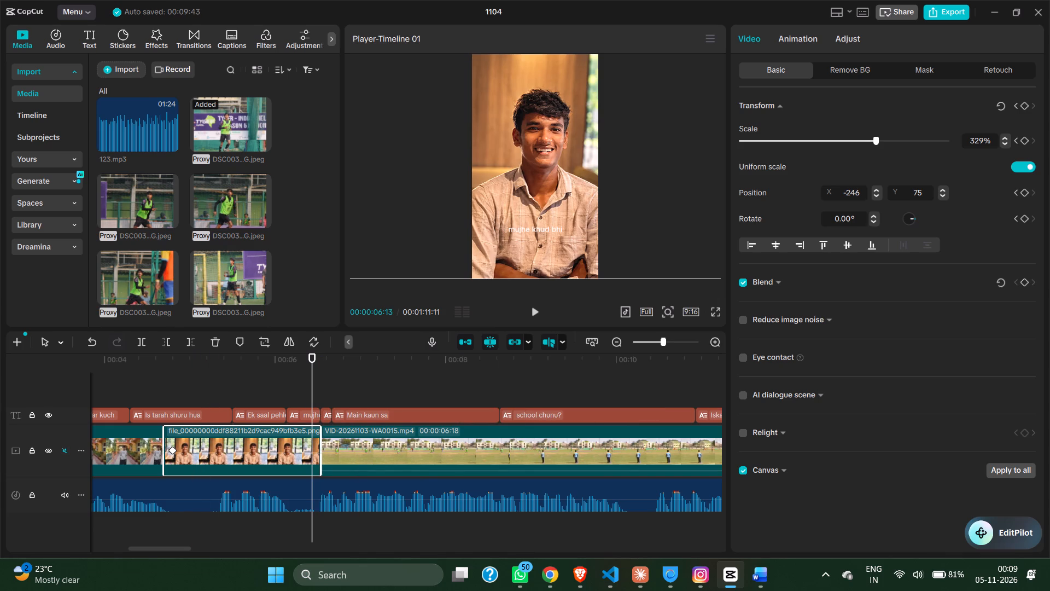
Keyframe the portrait photo at 00:00:06:13 with scale 414% and position X -404, Y 0.
drag(877, 142, 912, 141)
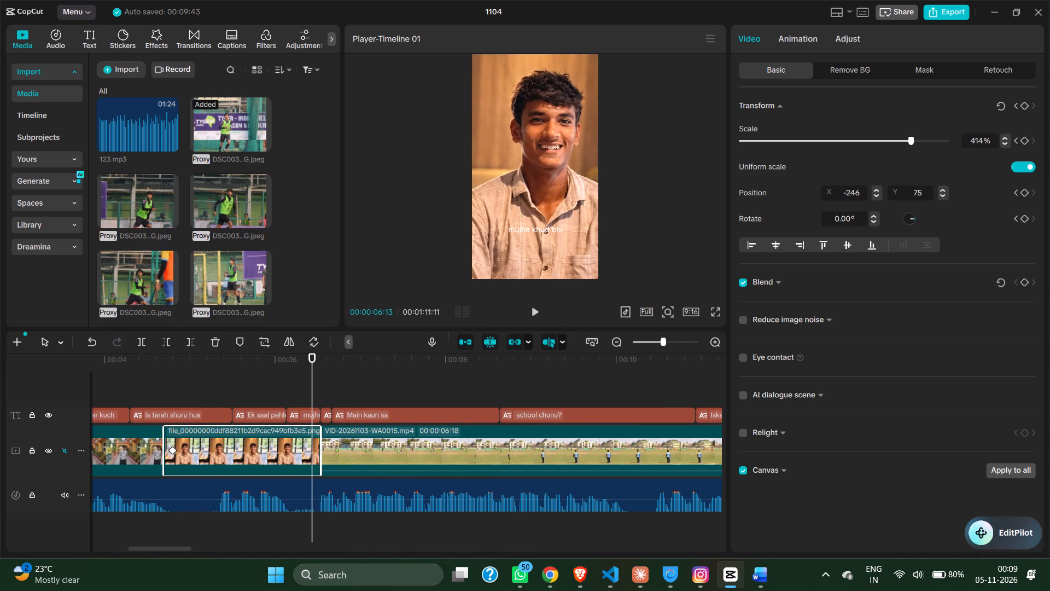
drag(564, 160, 556, 161)
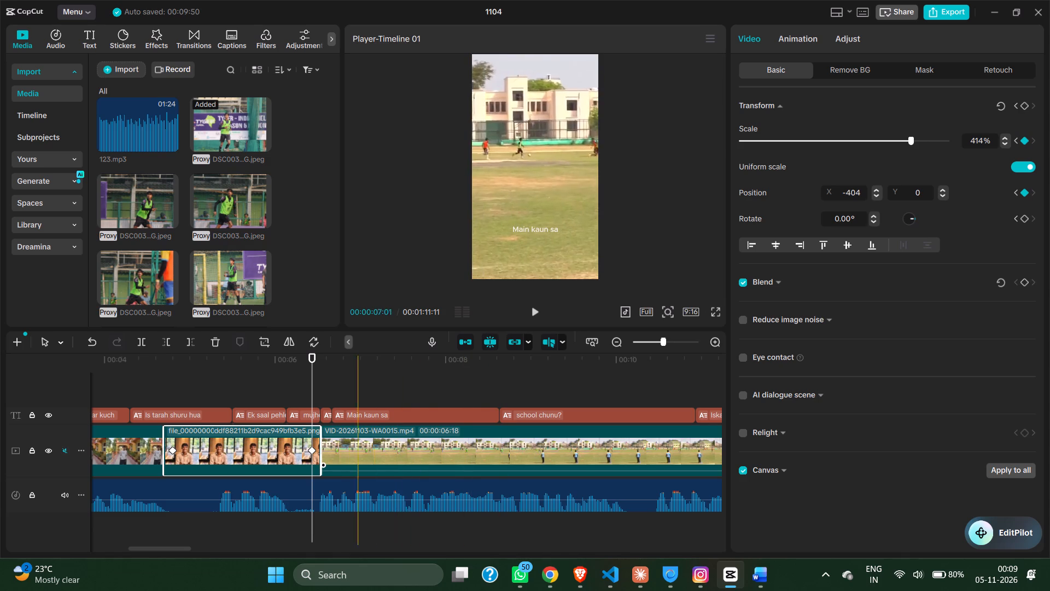
Shorten VID-20261103-WA0015.mp4 from its end to a duration of 00:00:04:02, ending at about 10.6 s.
scroll(619, 443, left, 1)
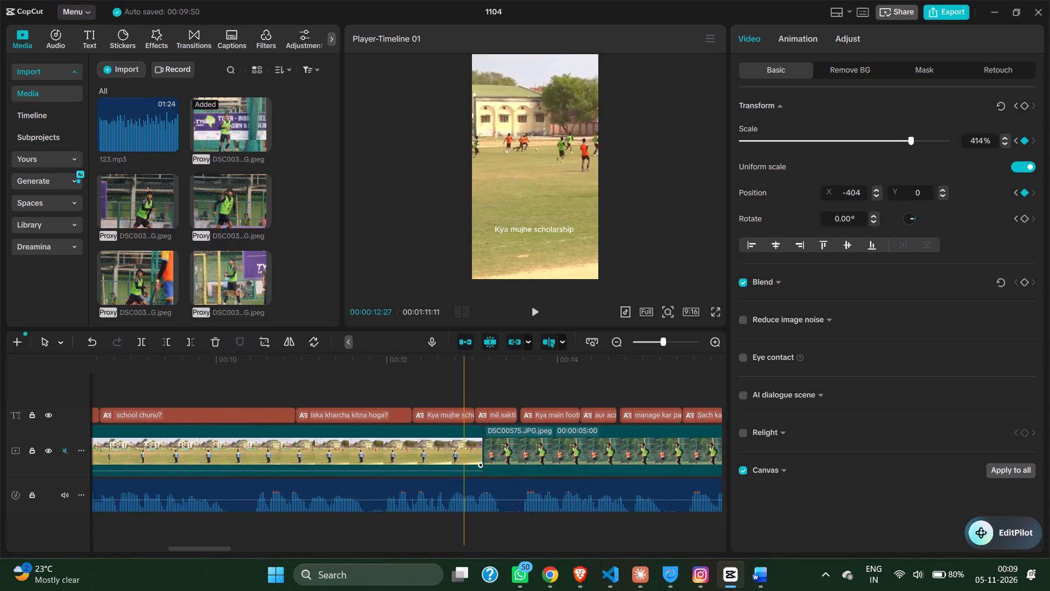
click(465, 430)
click(481, 442)
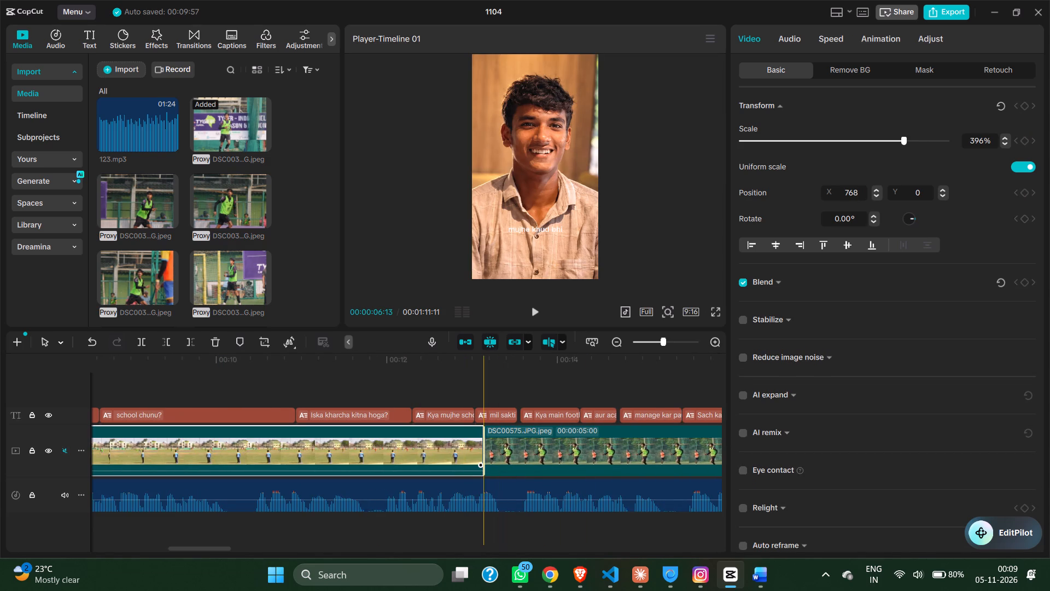
drag(481, 442, 264, 468)
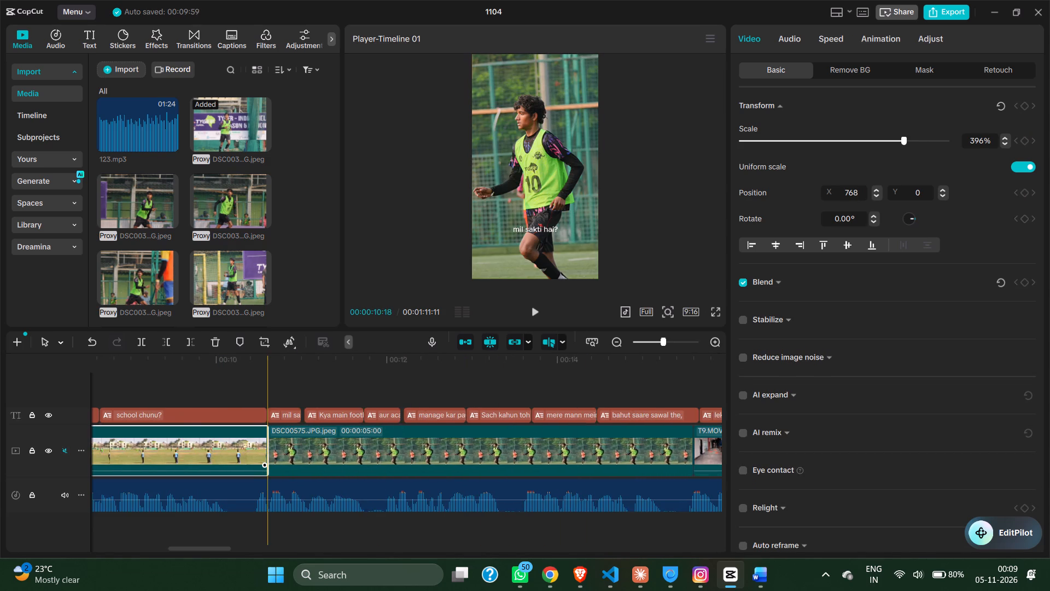
Scrub through the shortened VID-20261103-WA0015.mp4 and look over the neighbouring clips and captions on the timeline.
scroll(264, 468, right, 1)
scroll(264, 468, left, 1)
scroll(252, 468, right, 2)
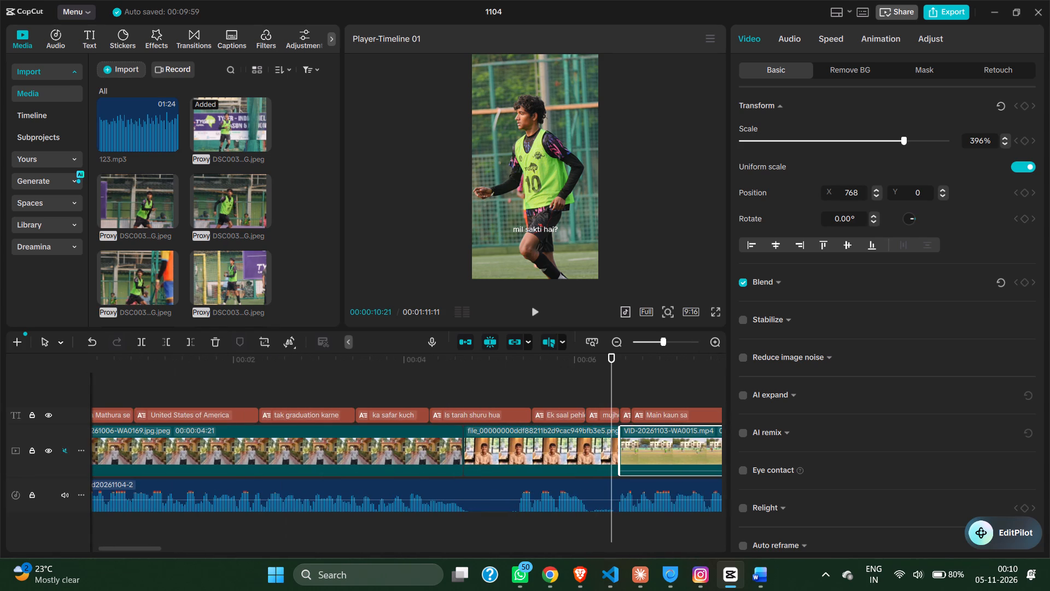
scroll(546, 415, left, 1)
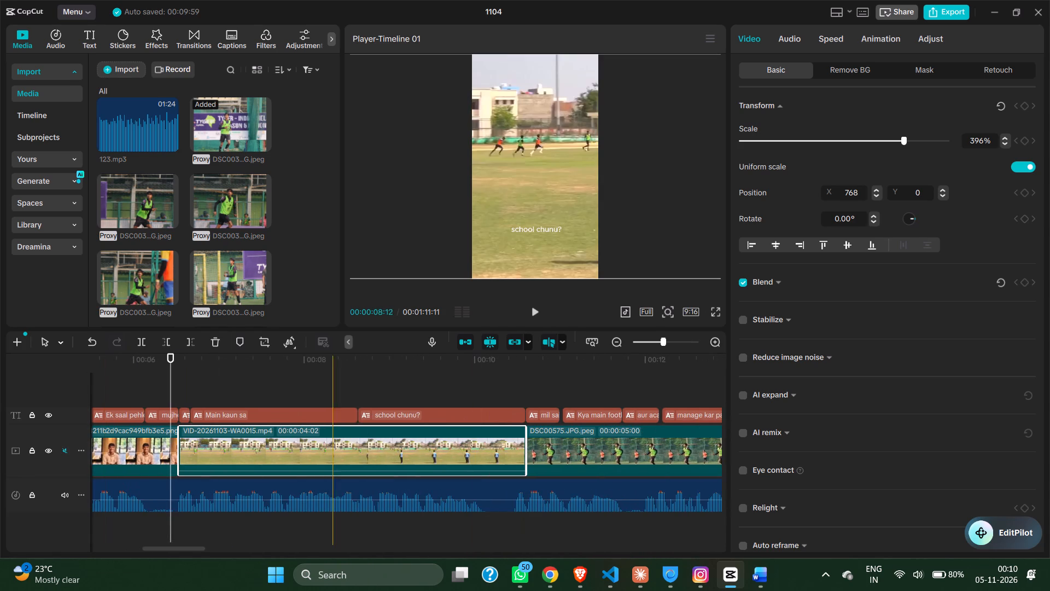
drag(170, 376, 199, 382)
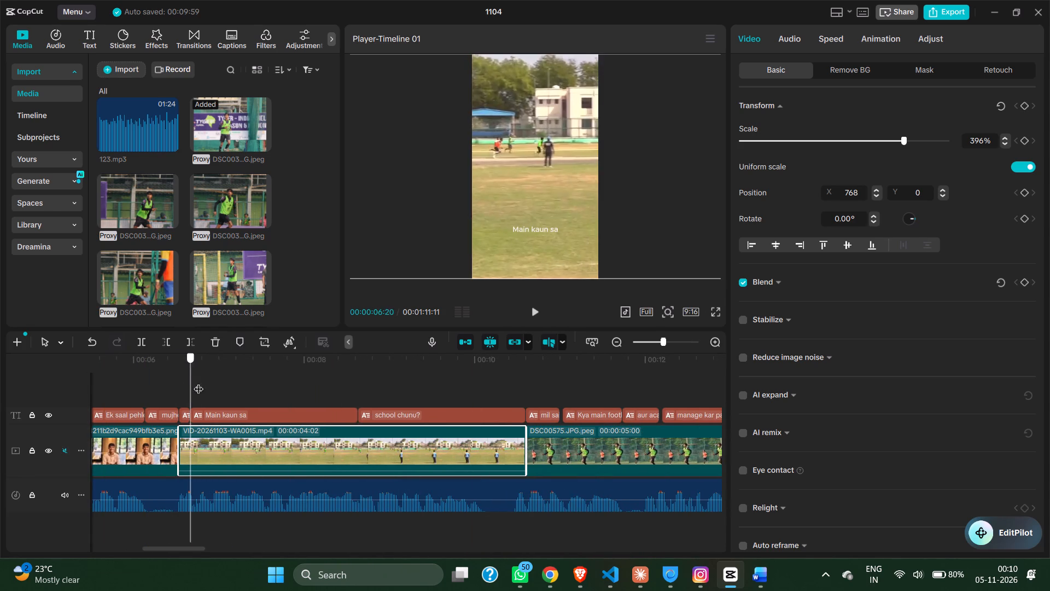
drag(199, 382, 485, 411)
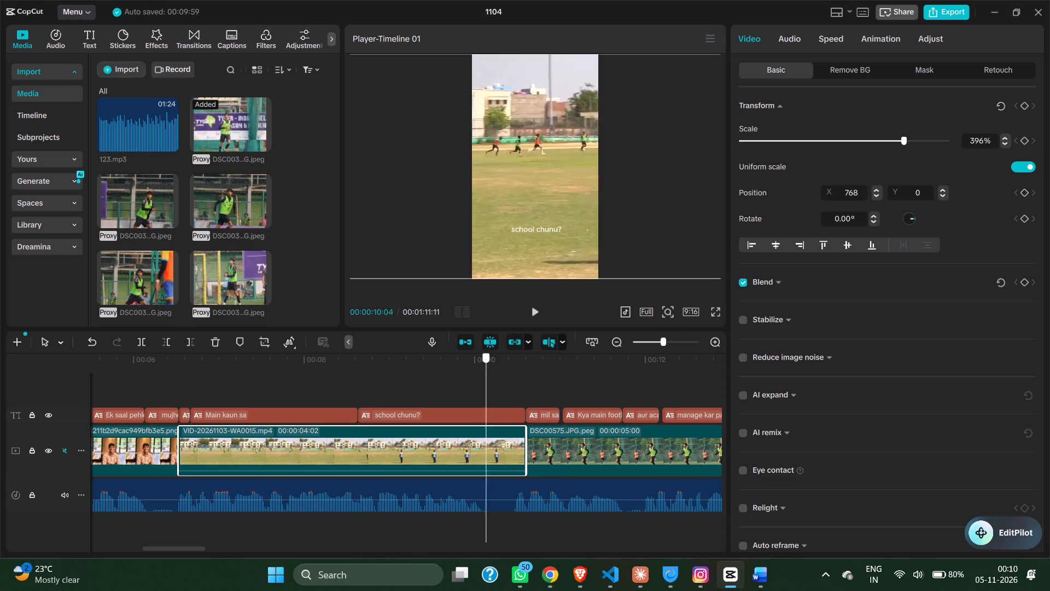
drag(485, 411, 325, 432)
scroll(325, 432, left, 1)
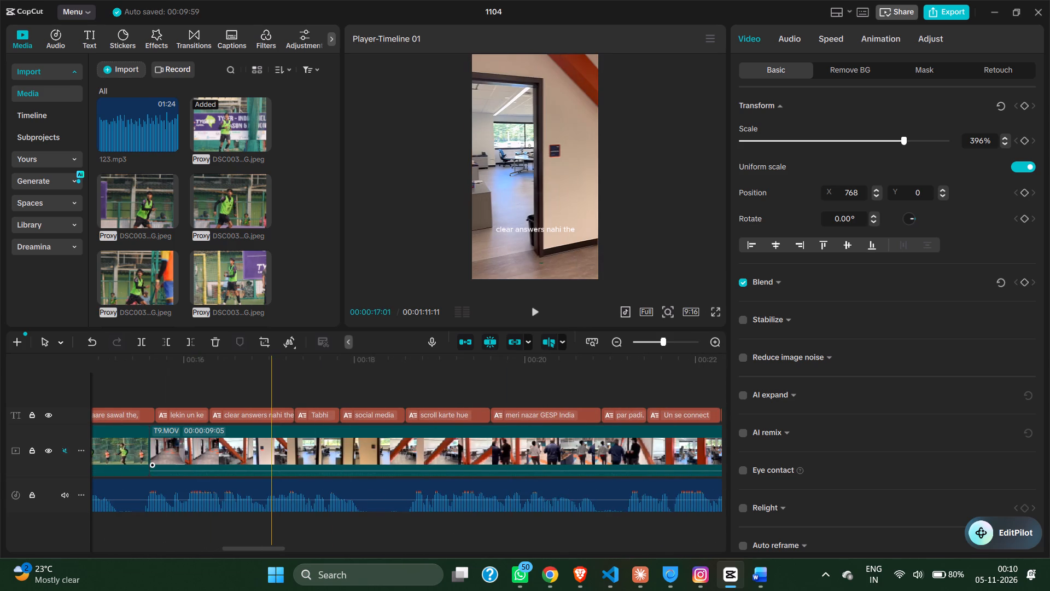
scroll(272, 450, right, 2)
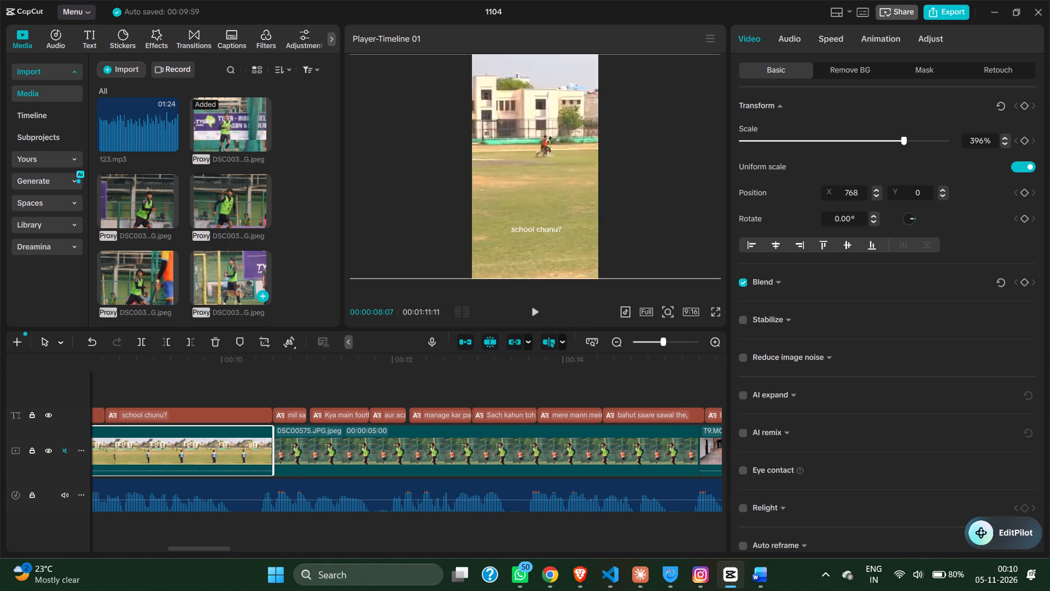
click(219, 256)
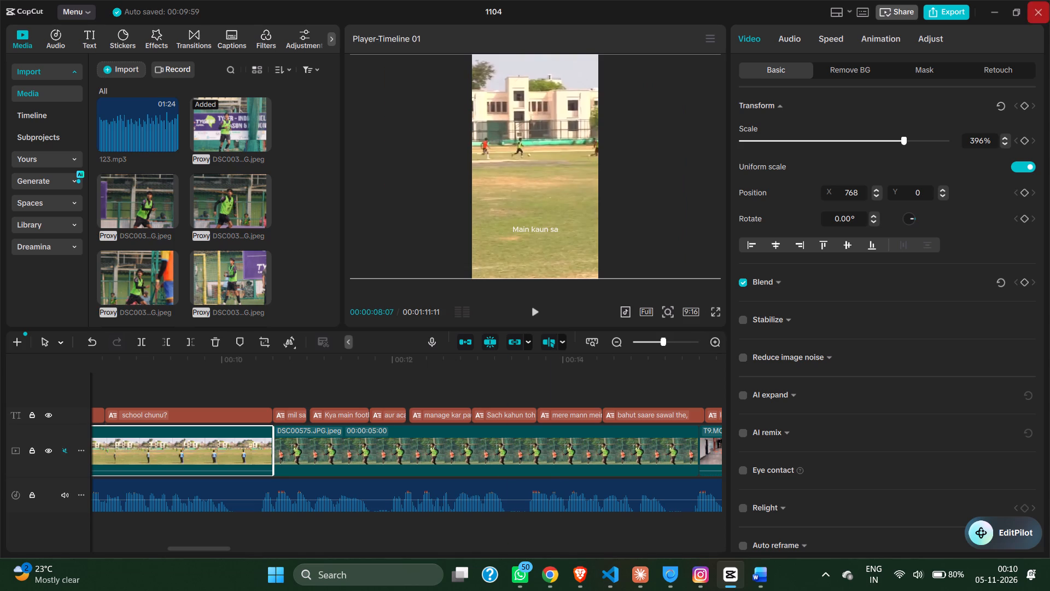
Close the 1104 project and exit CapCut from its home screen.
click(1042, 13)
click(1042, 13)
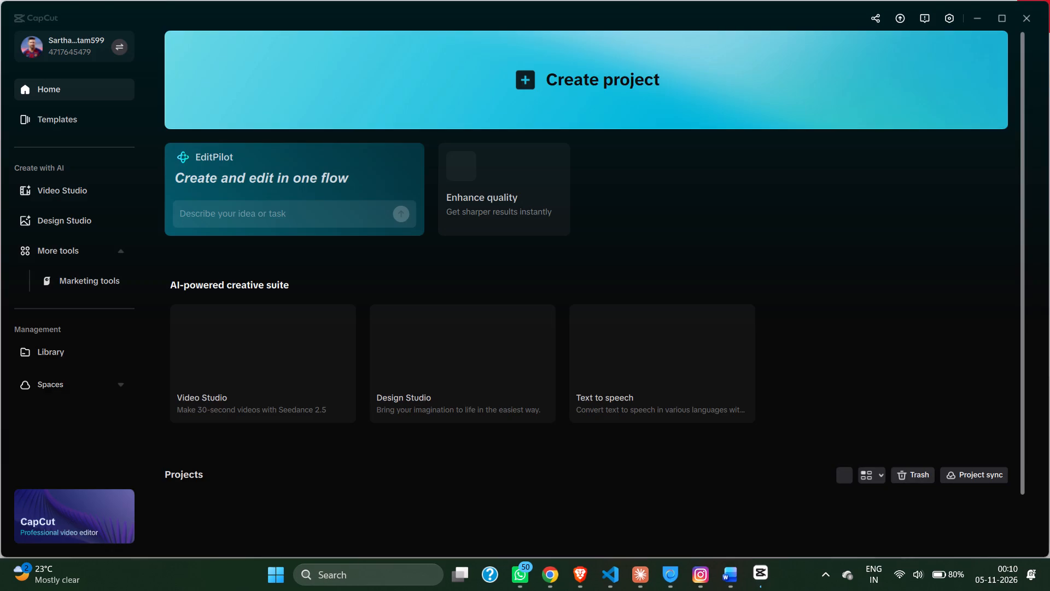
double_click(1027, 20)
Close the remaining open applications, including Word, Claude, Brave and Visual Studio Code.
click(1030, 19)
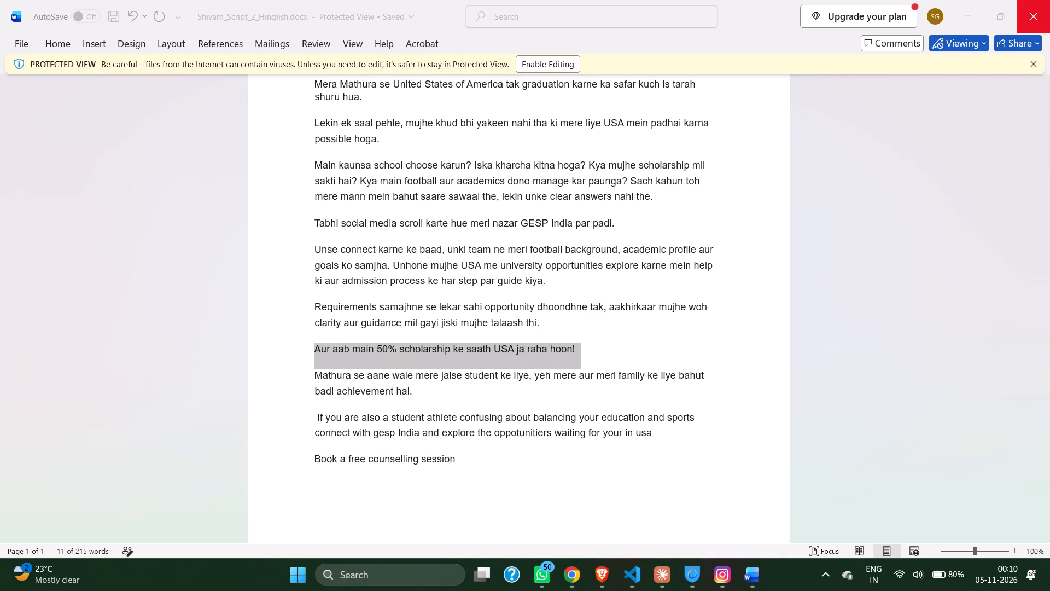
double_click(1049, 0)
click(1048, 0)
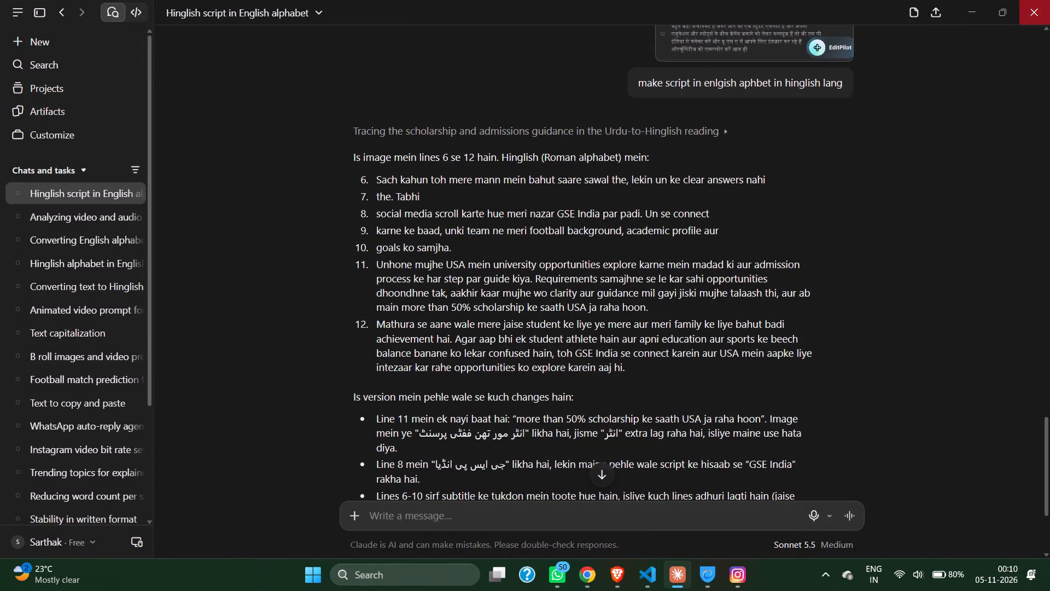
click(1048, 0)
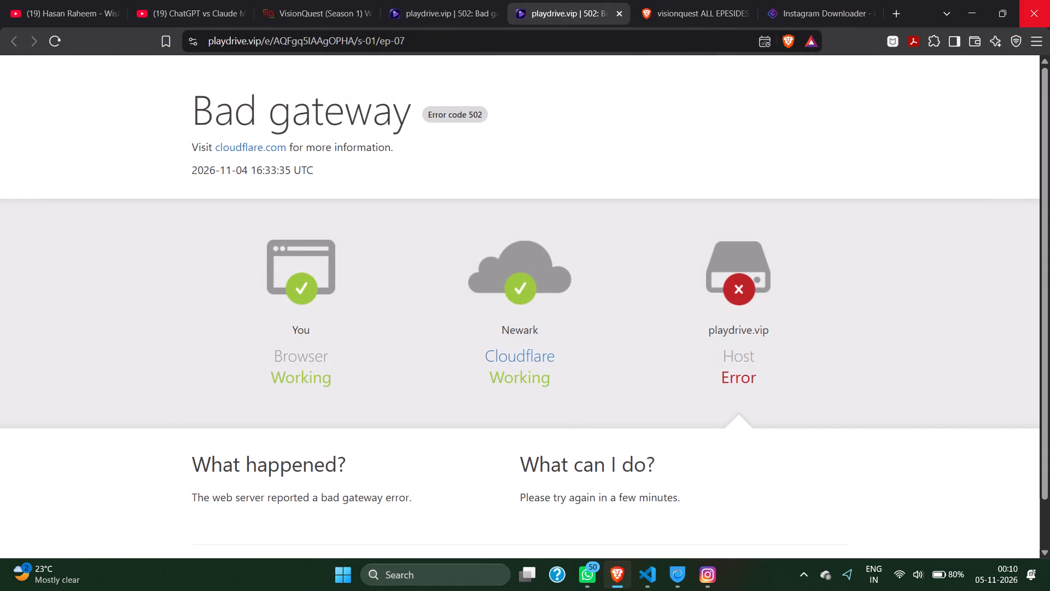
click(1037, 12)
click(546, 176)
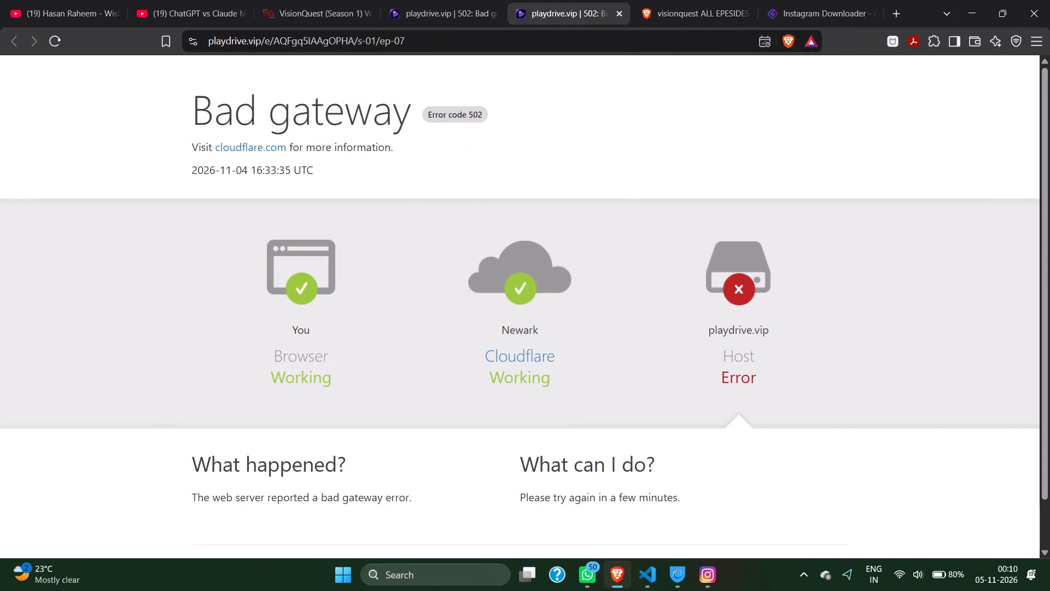
click(1028, 11)
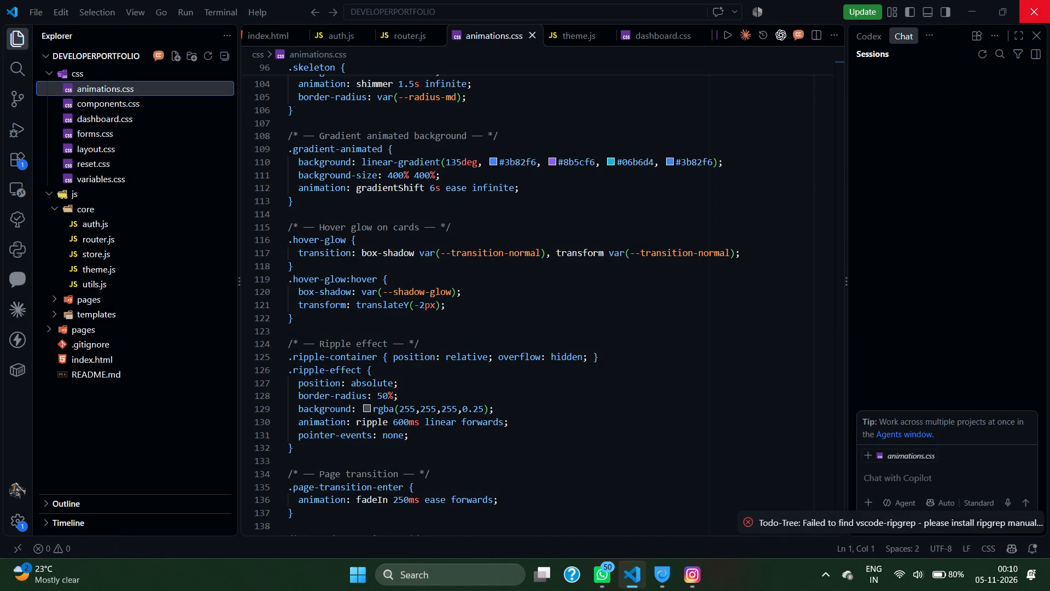